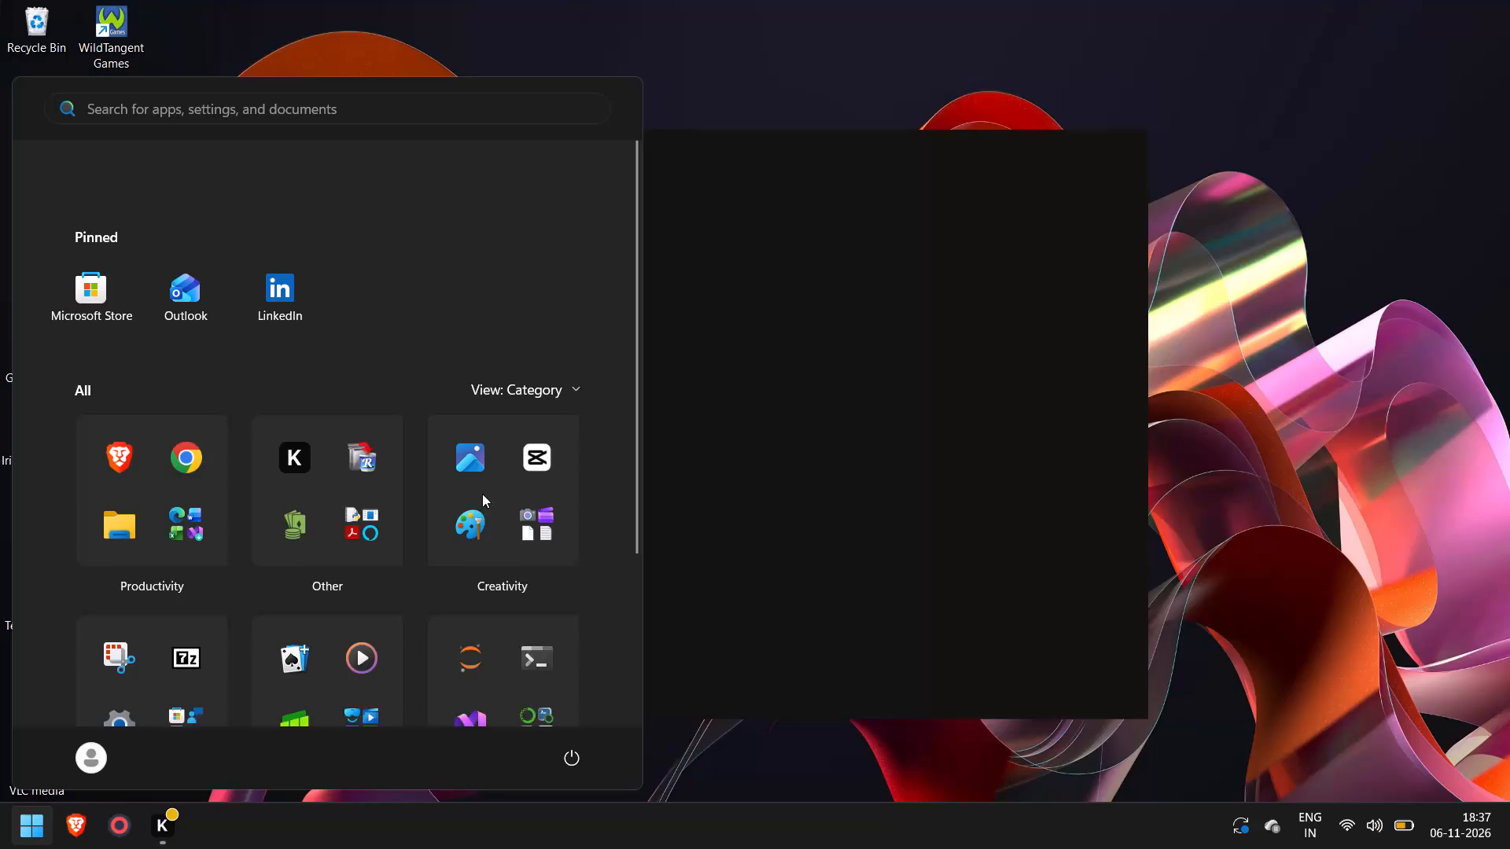
Launch Chrome with the personal profile from its desktop shortcut.
click(724, 78)
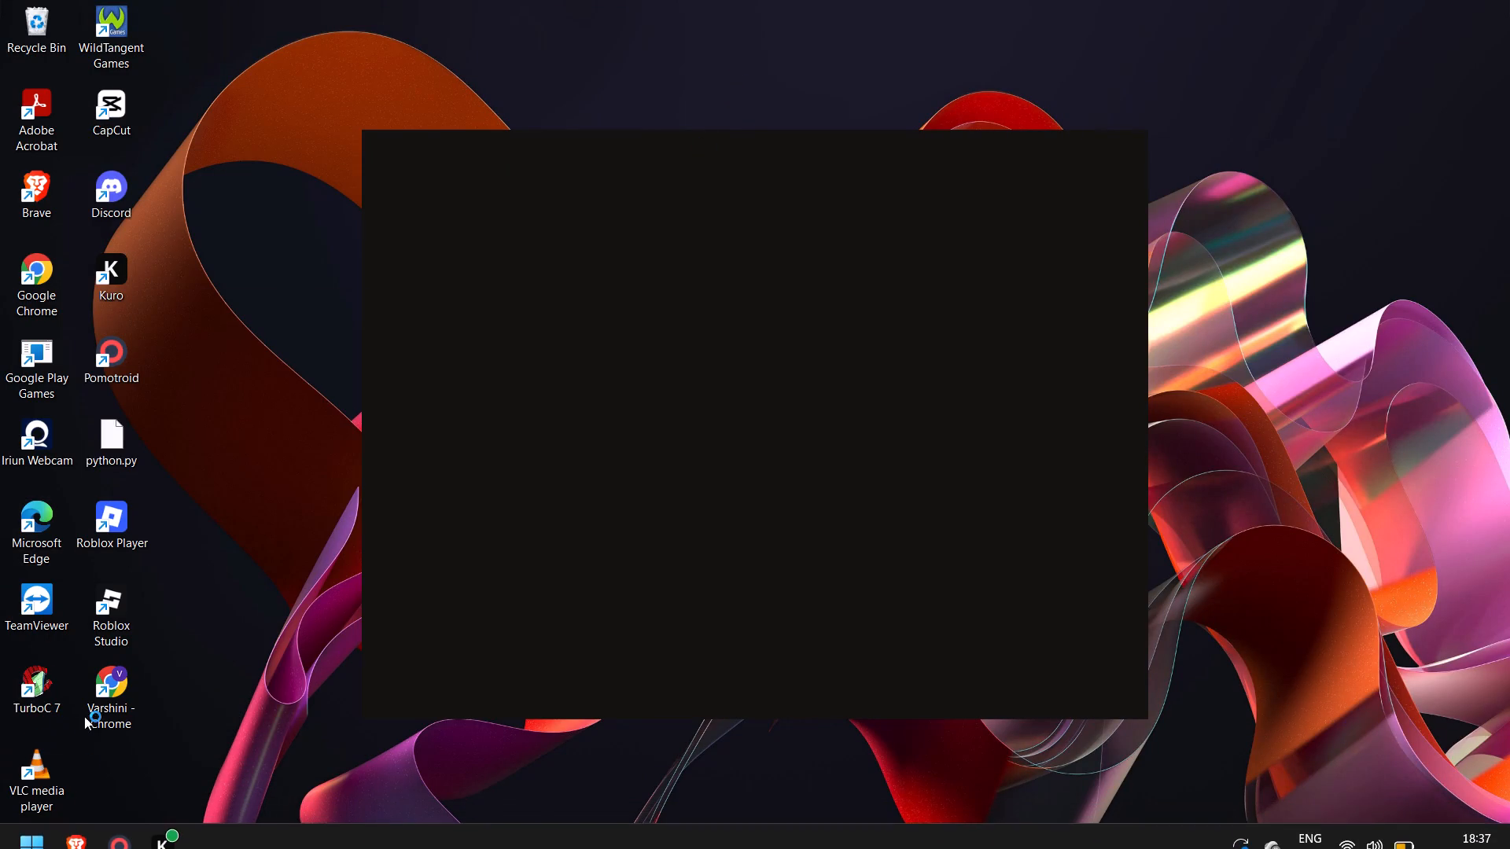
click(101, 686)
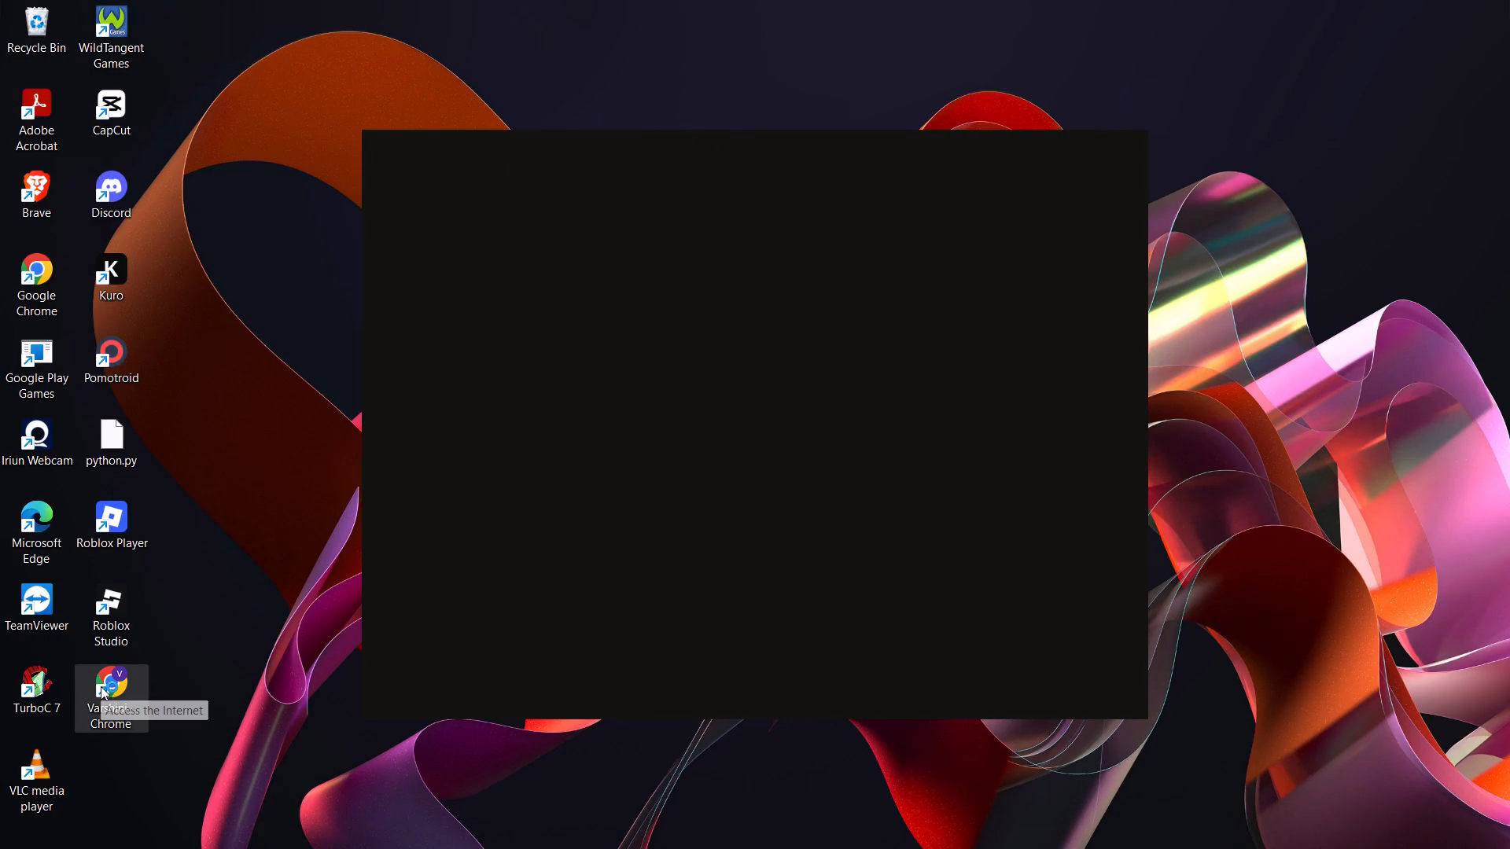
click(101, 686)
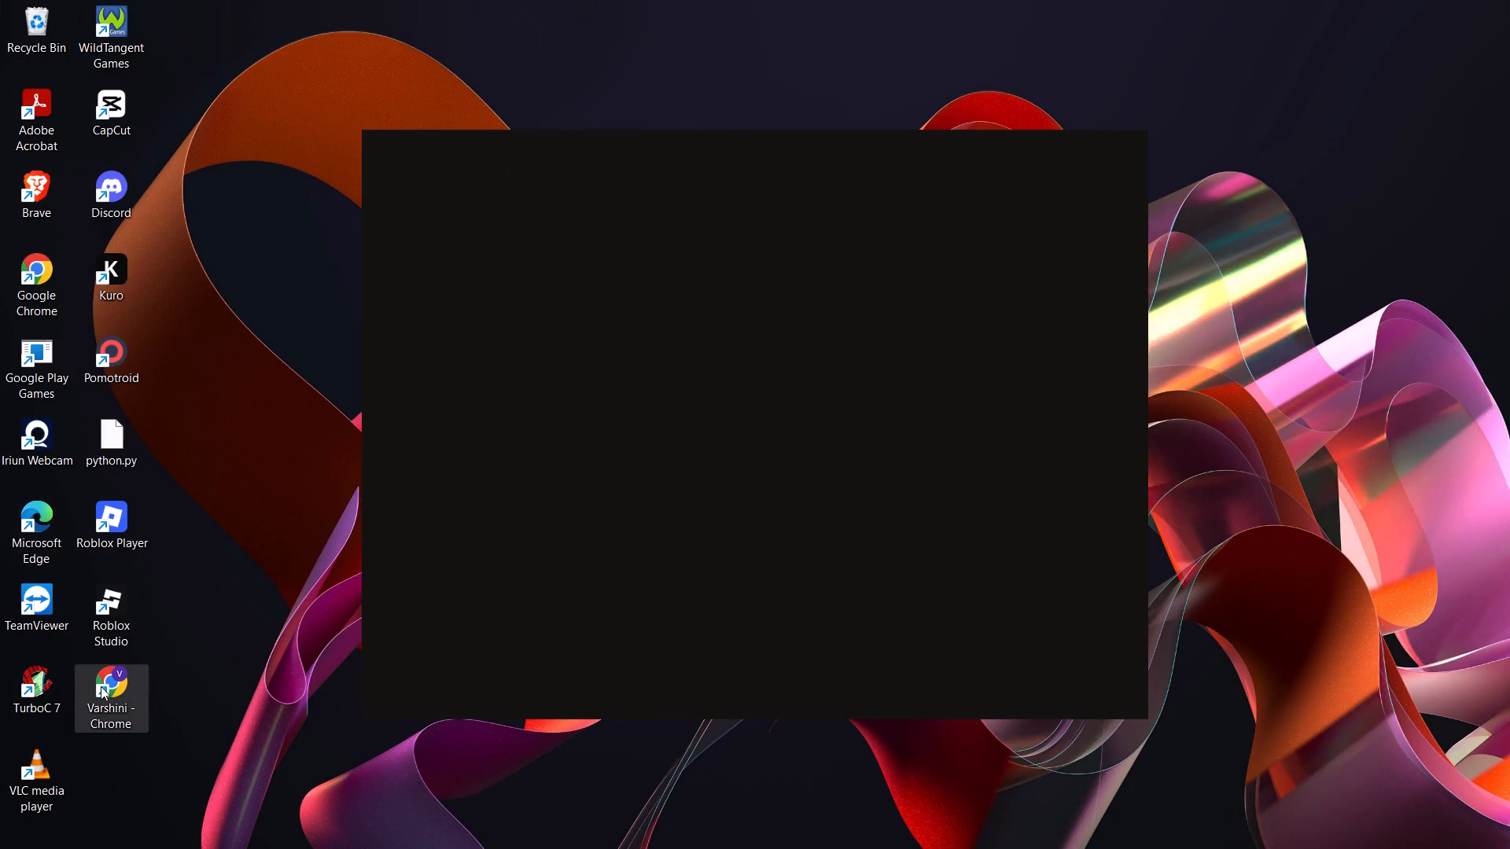
triple_click(101, 686)
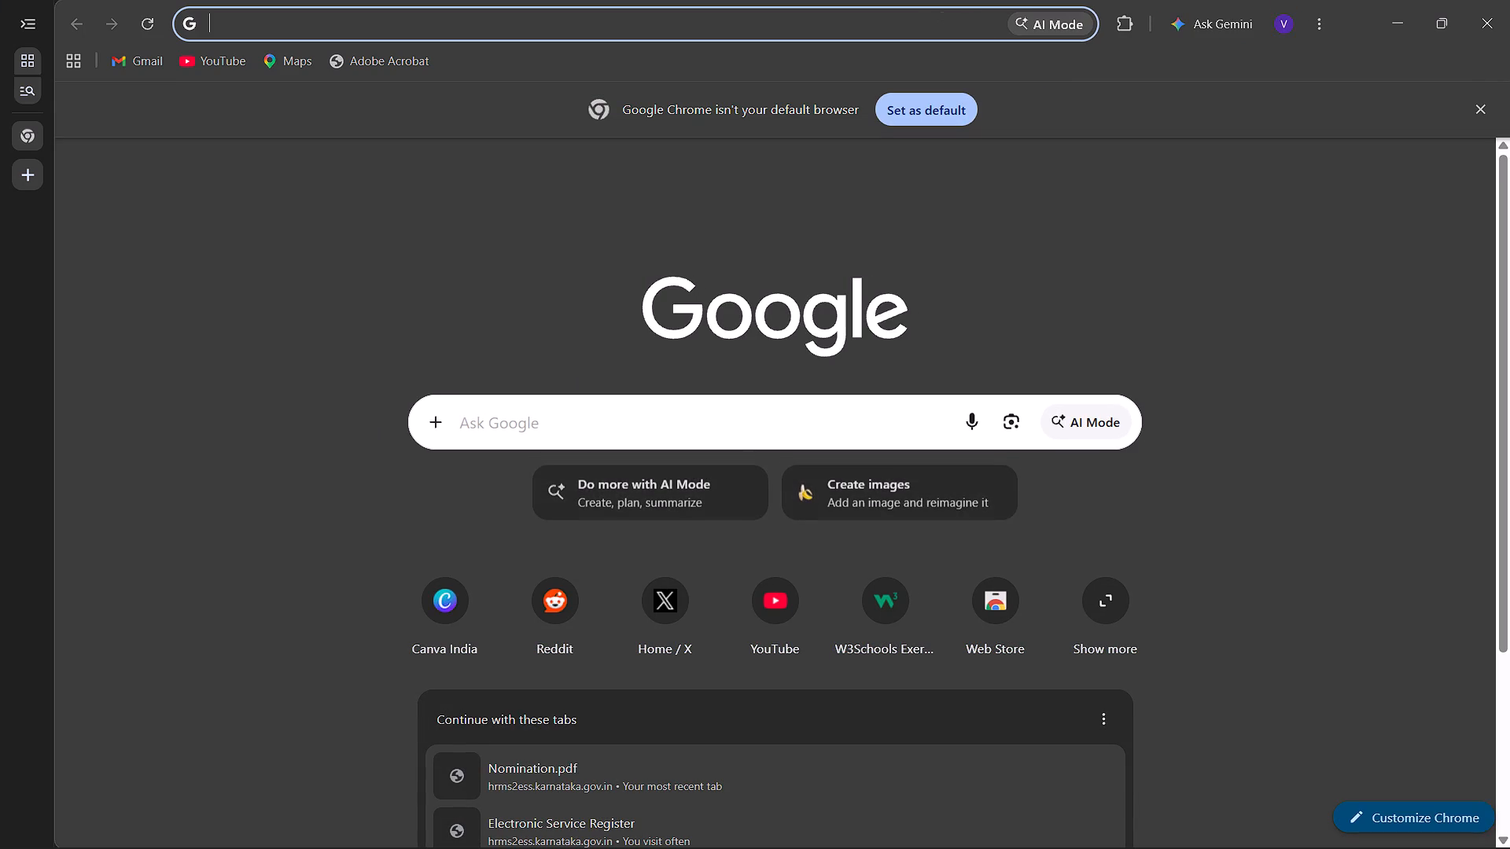
Open the Canva home page at canva.com.
click(663, 417)
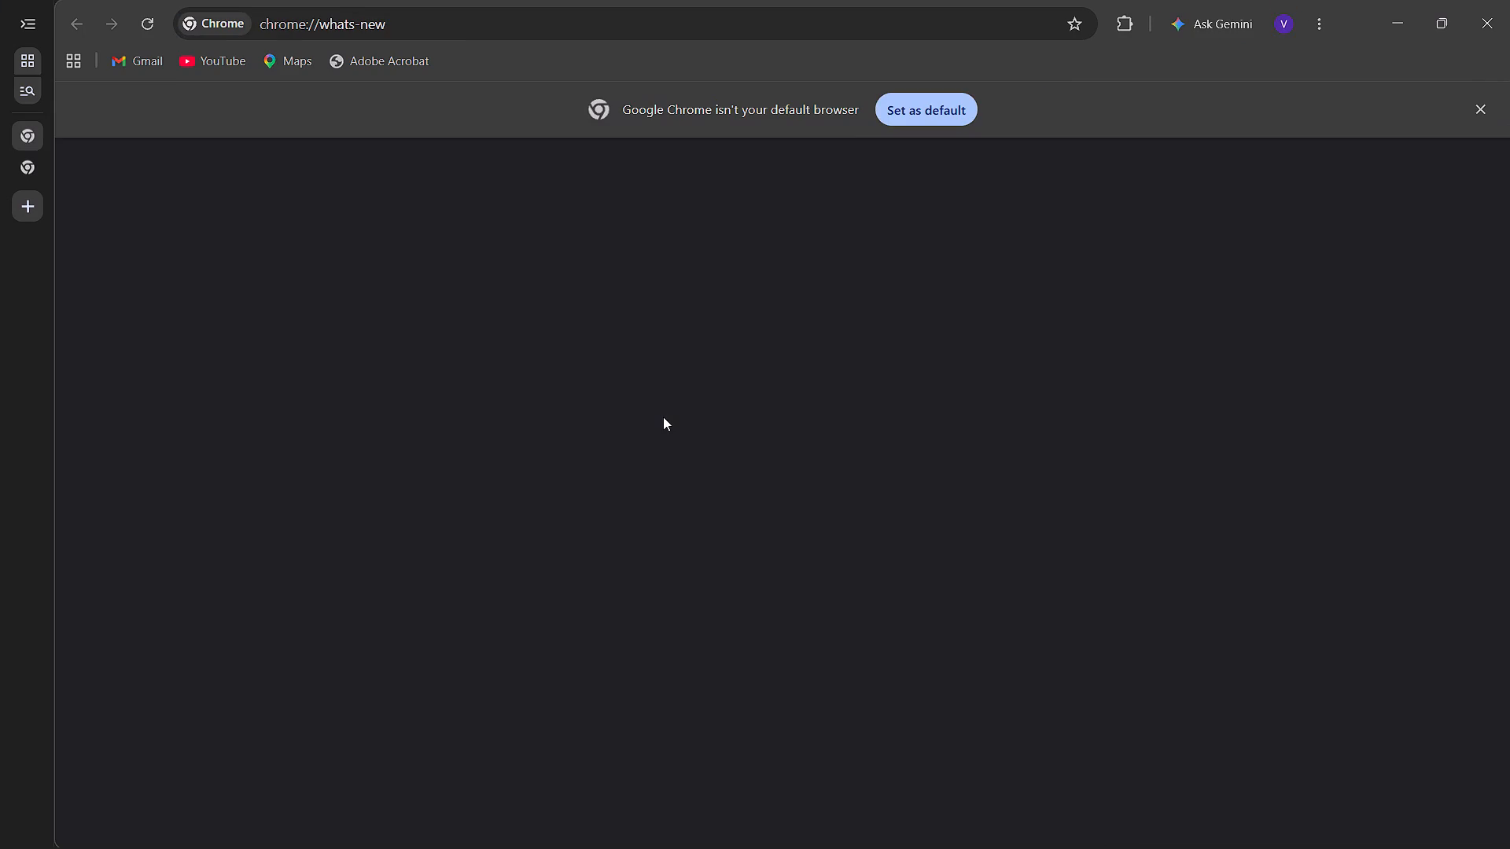
click(451, 425)
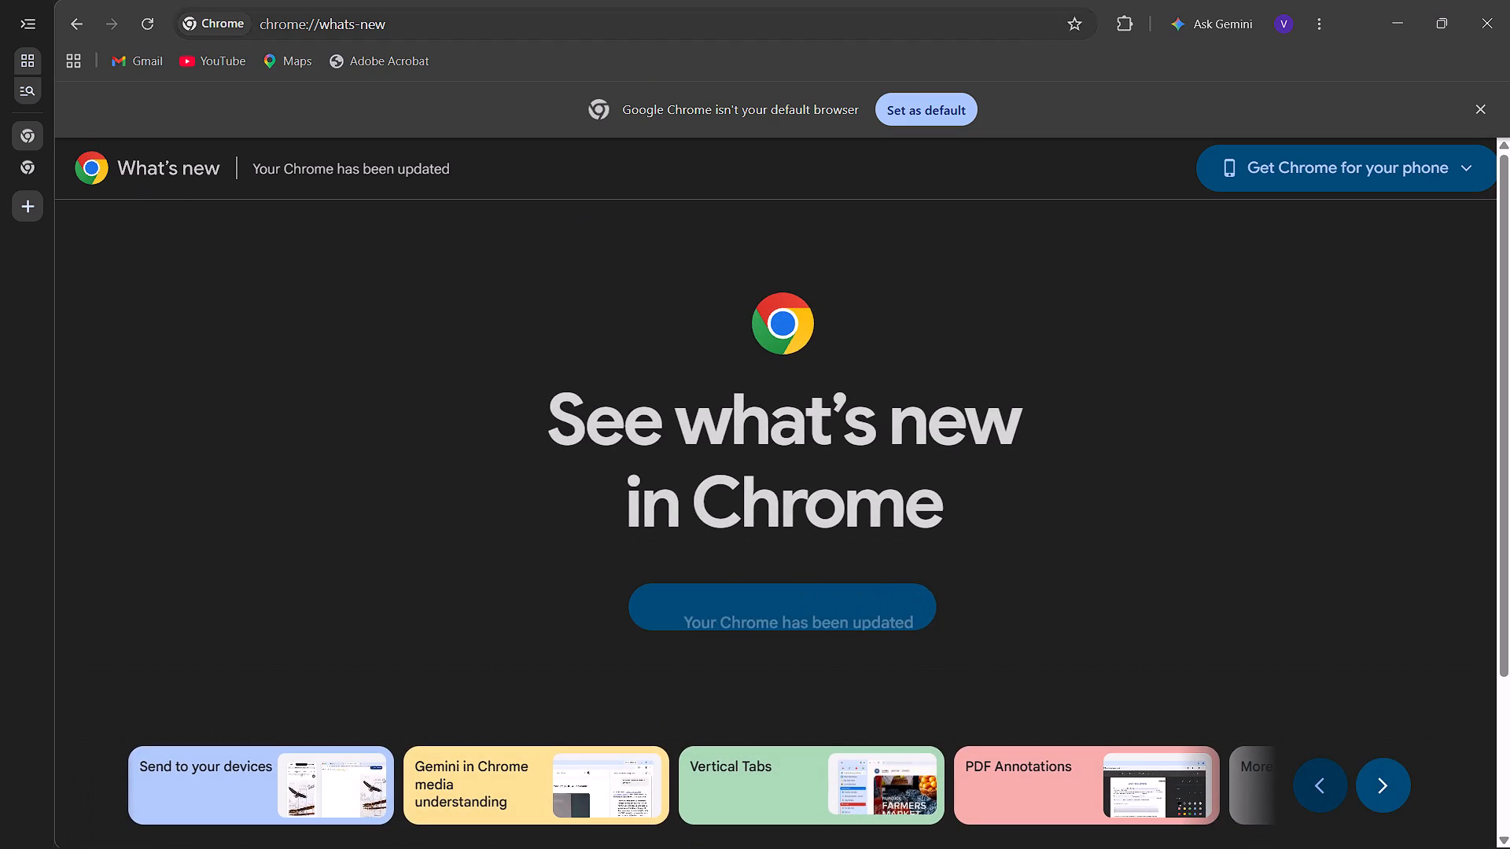
click(920, 0)
click(1034, 20)
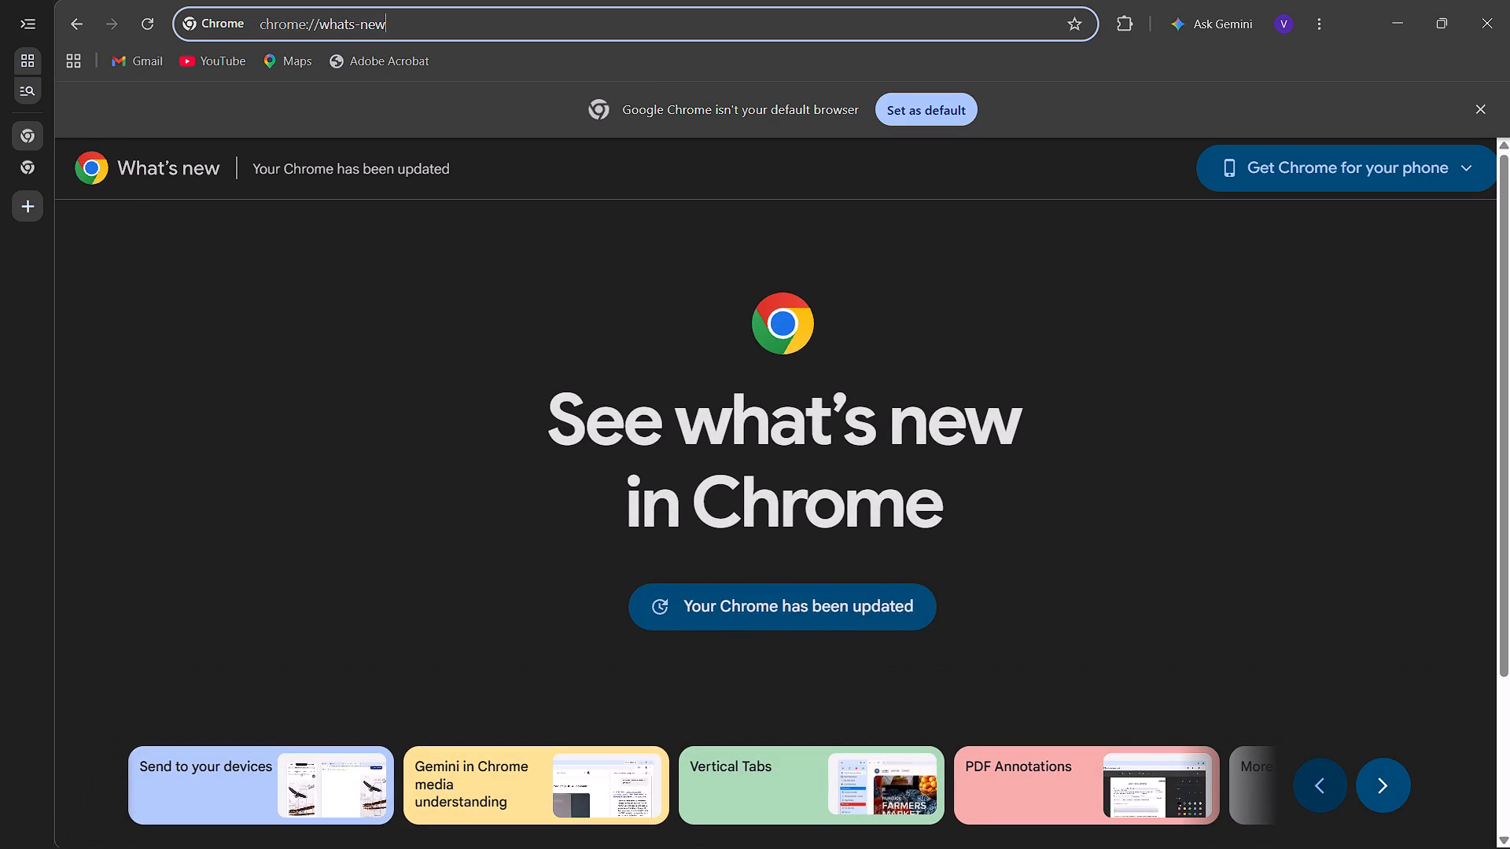
key(BackSpace)
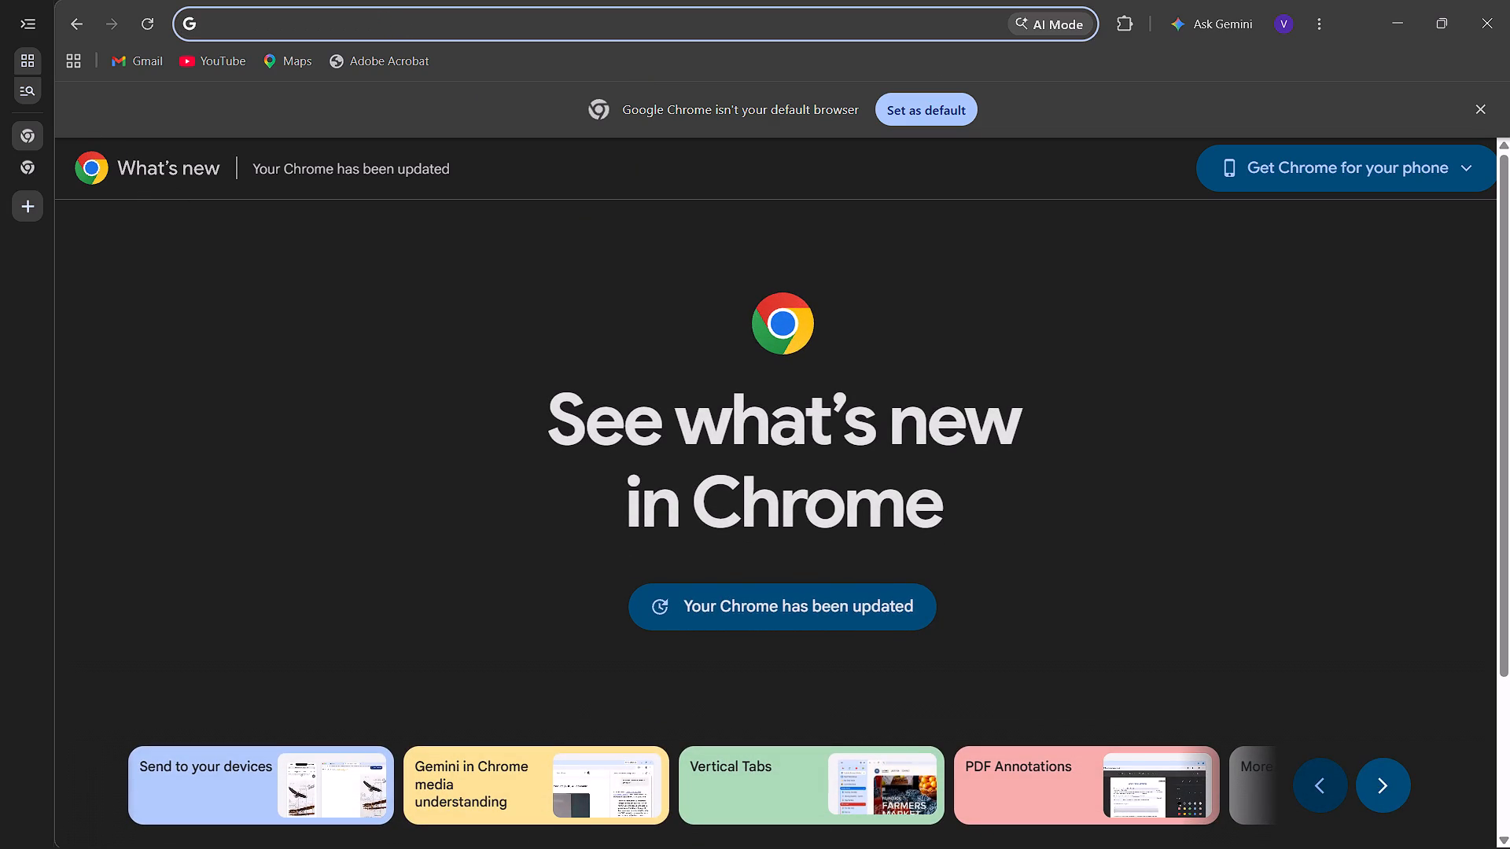
text(ca)
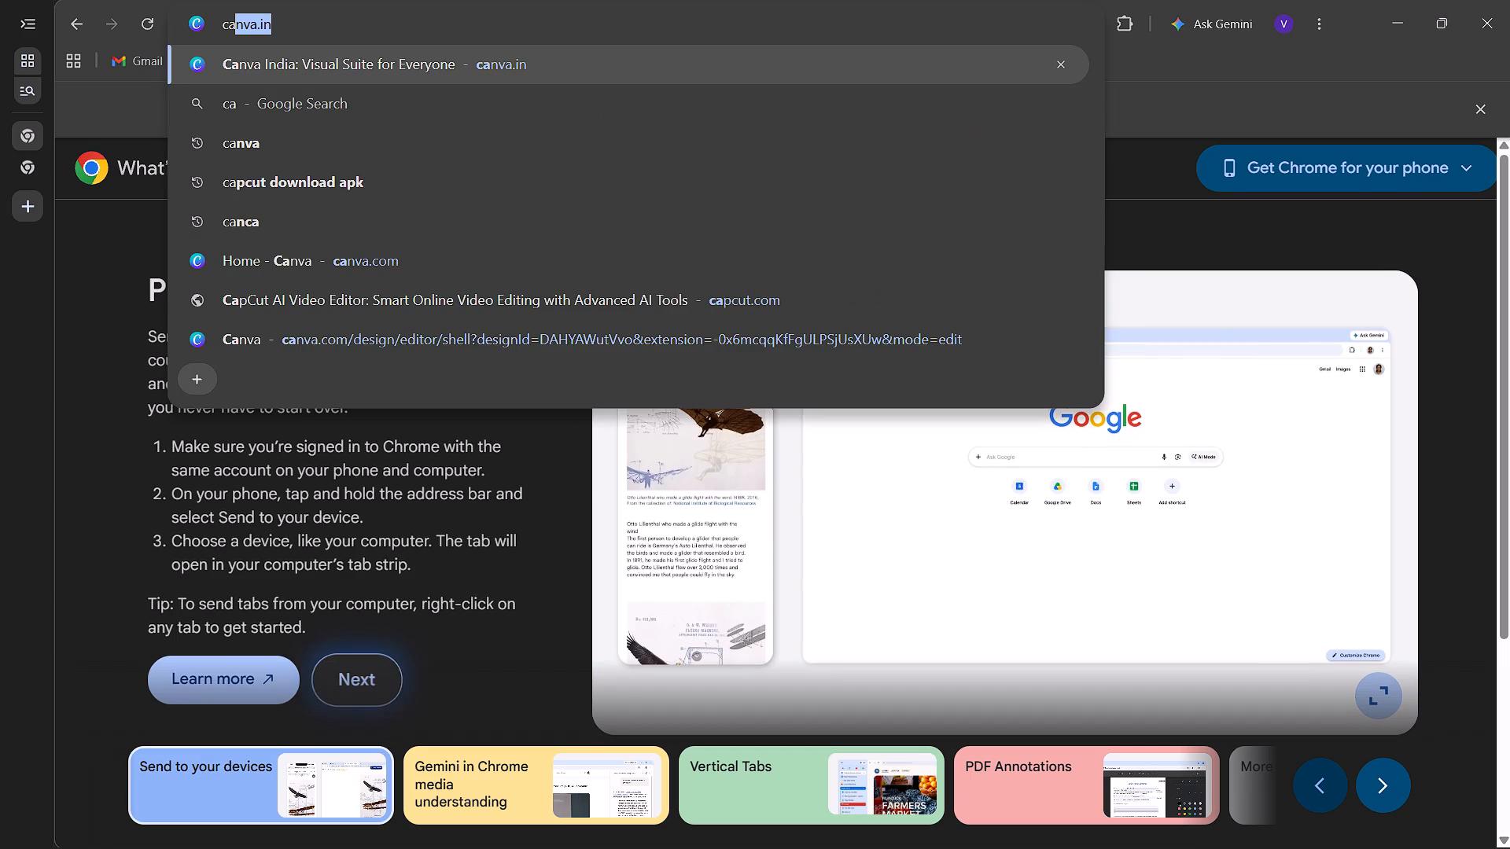
click(613, 263)
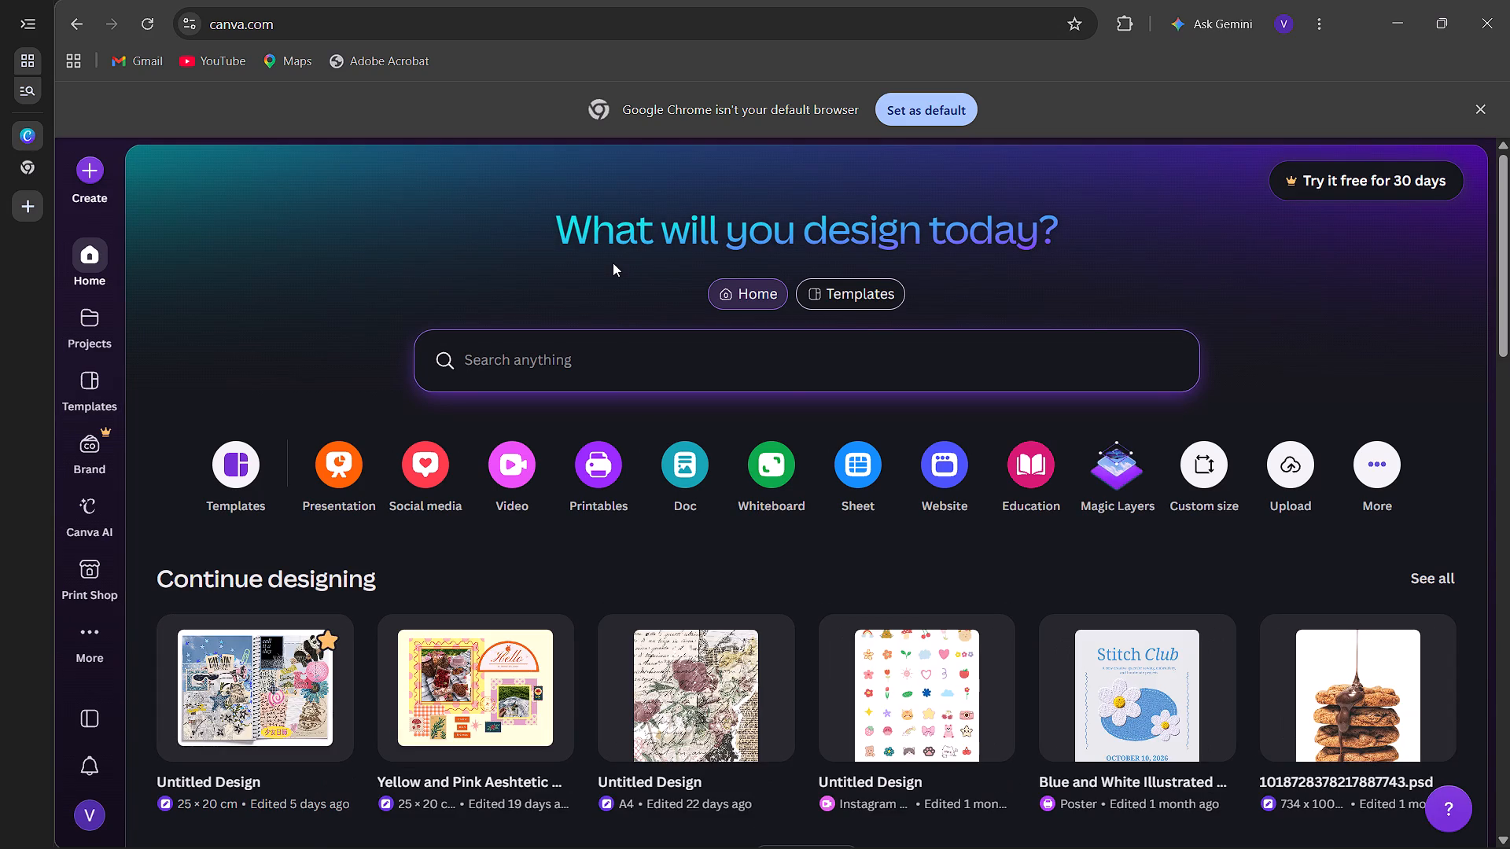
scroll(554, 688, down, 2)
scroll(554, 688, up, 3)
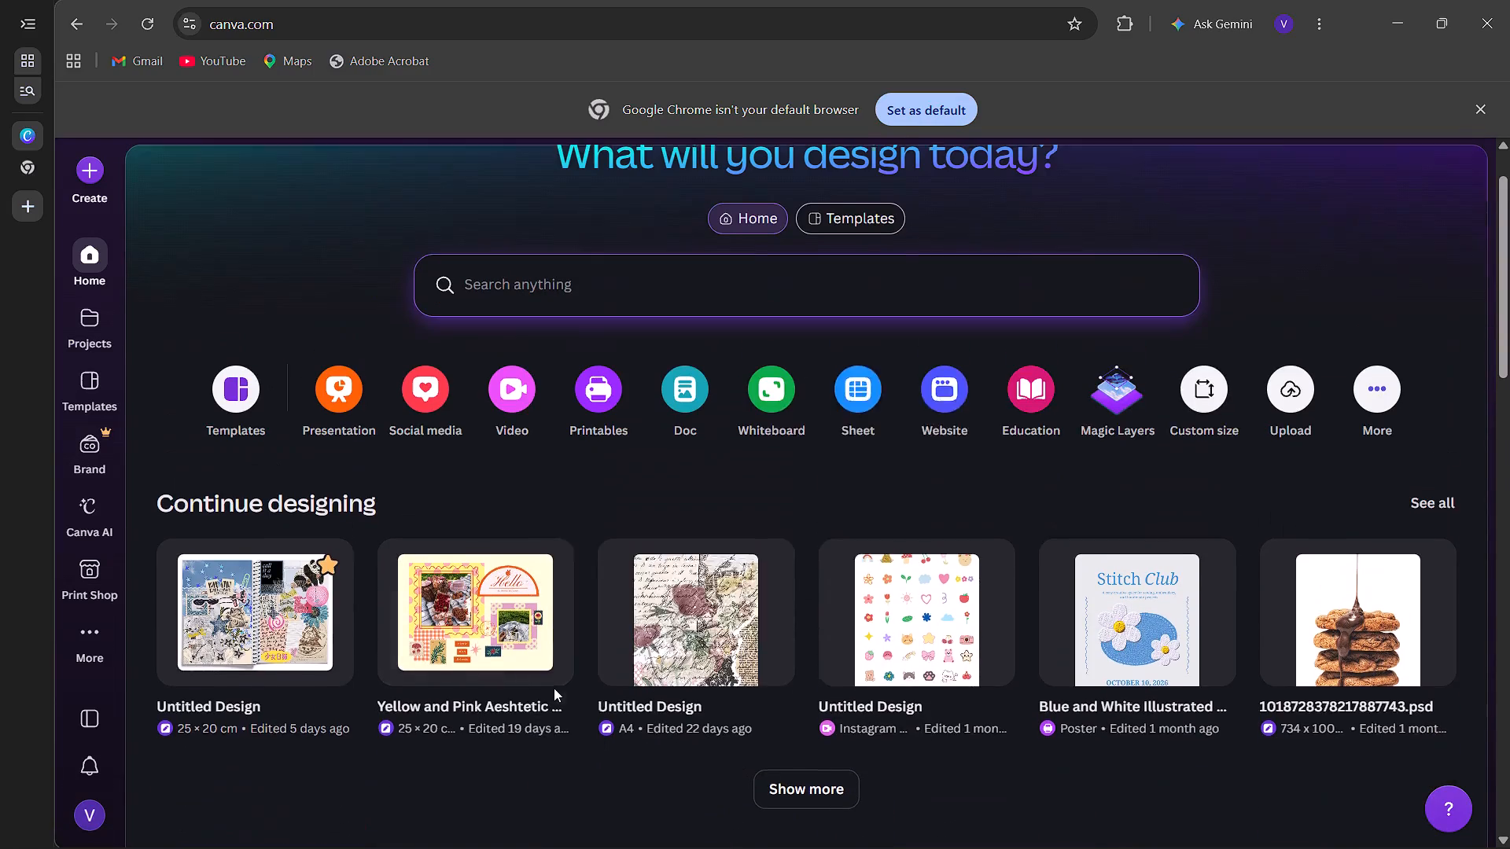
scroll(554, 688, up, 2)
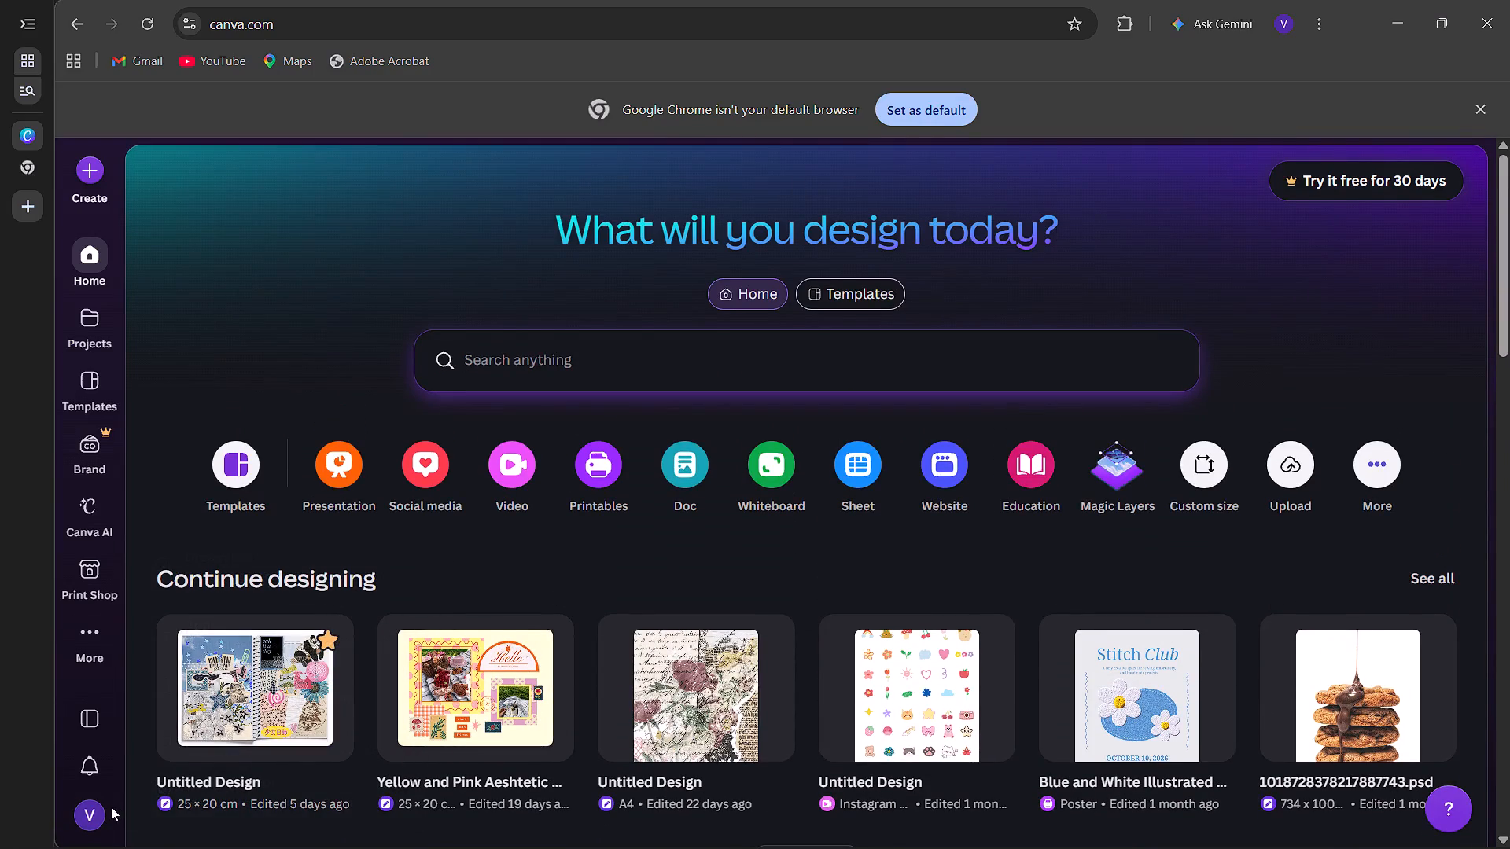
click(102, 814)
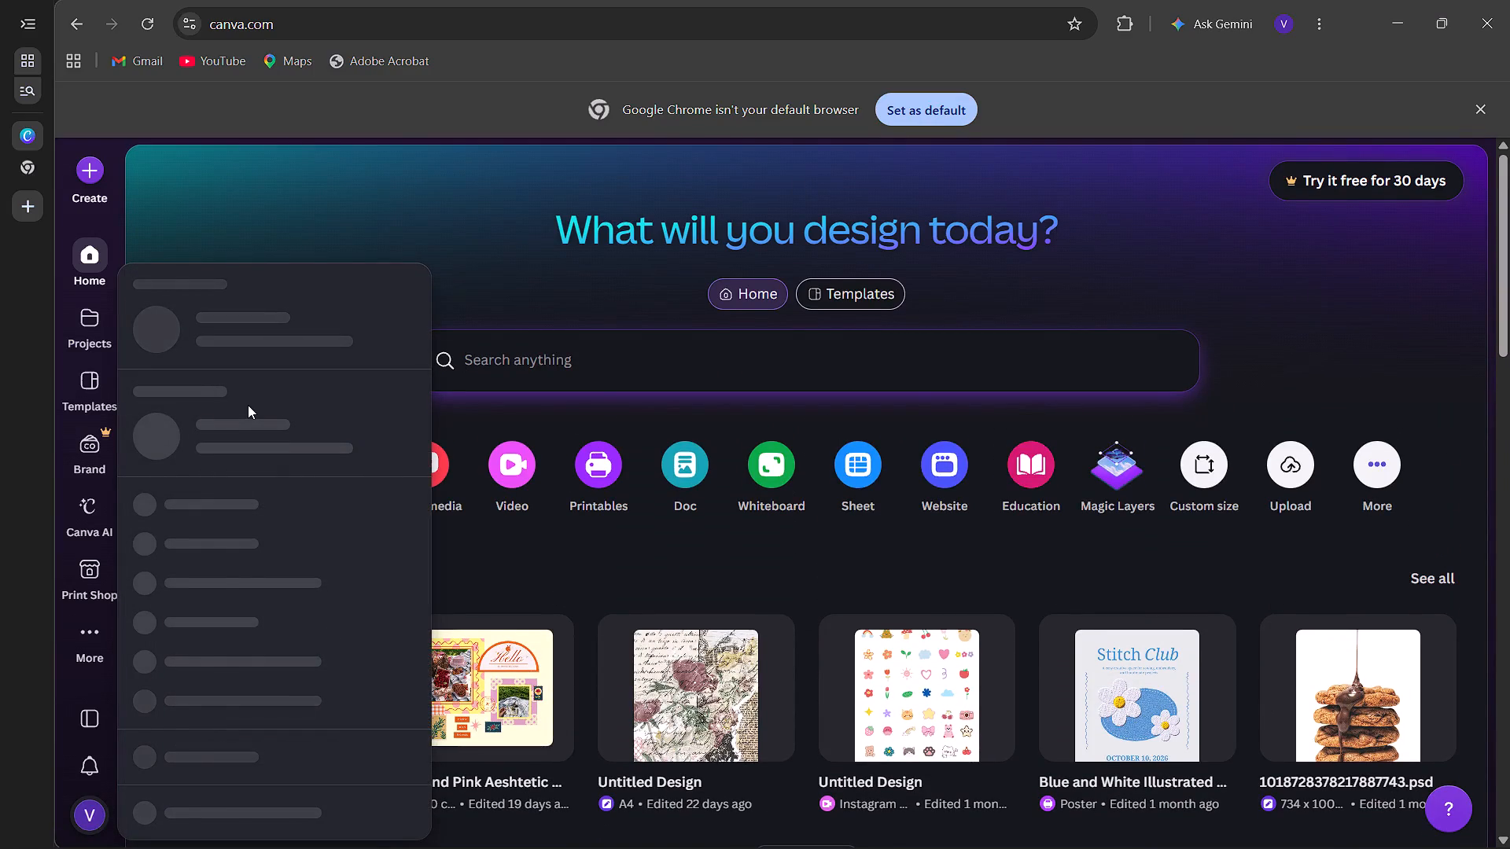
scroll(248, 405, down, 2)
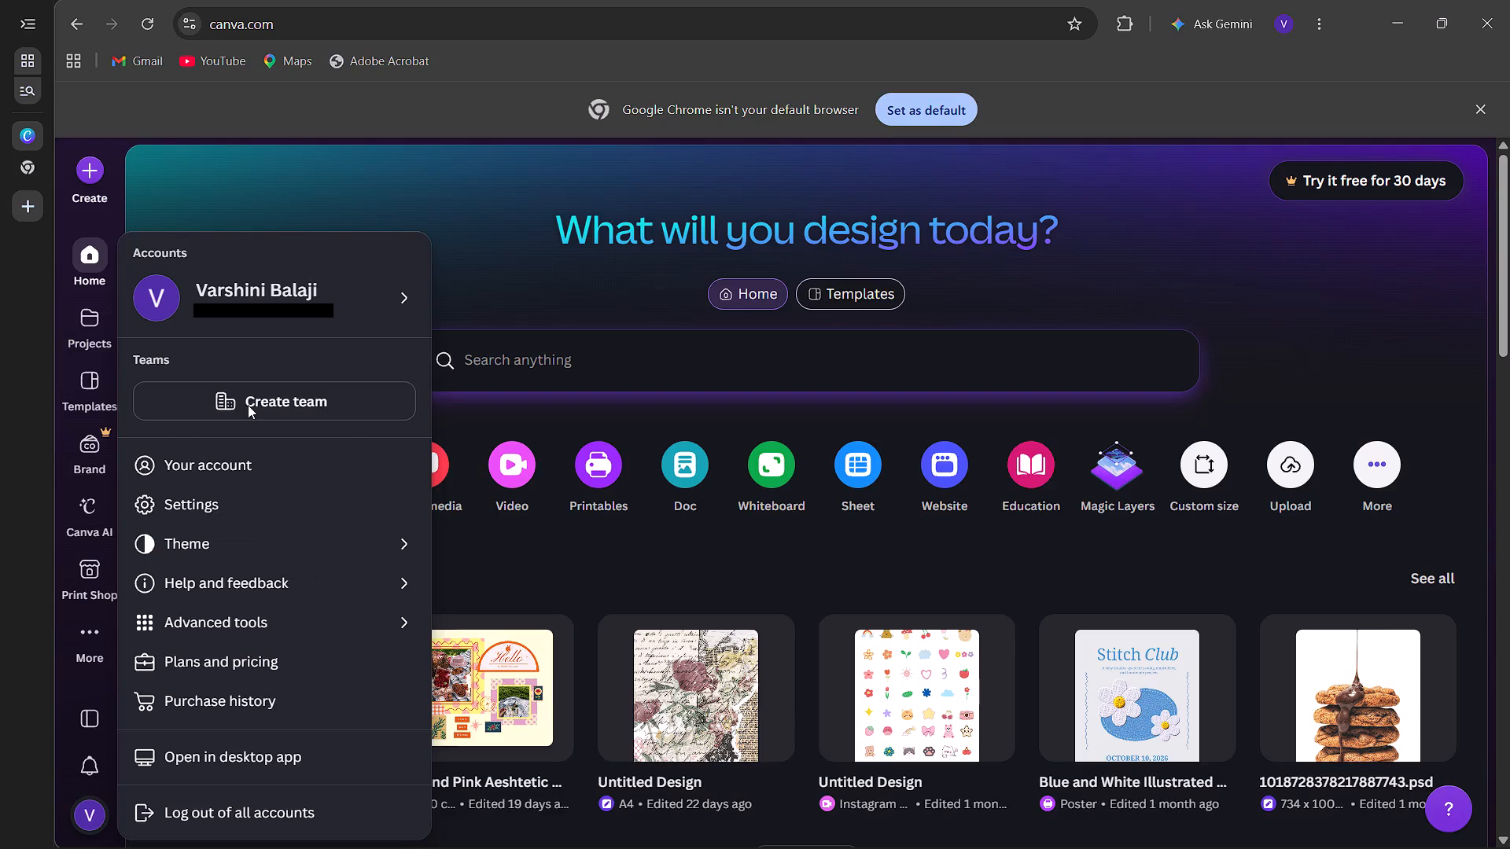
Find the Canva design "buisness women - Instagram Post (4:5)" in yesterday's entries of the browser history and open it.
click(1317, 28)
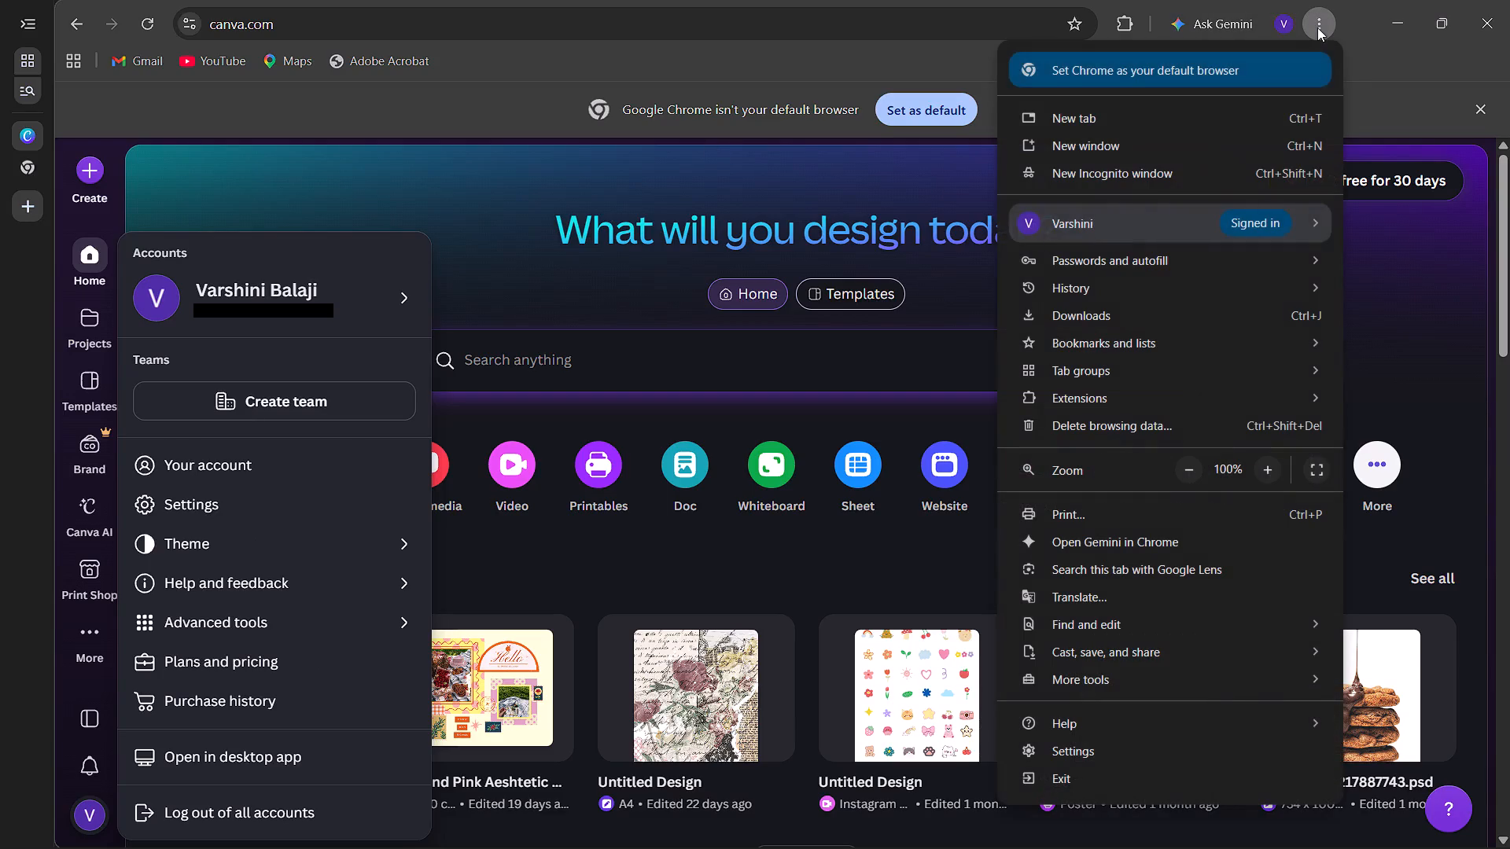
click(1141, 298)
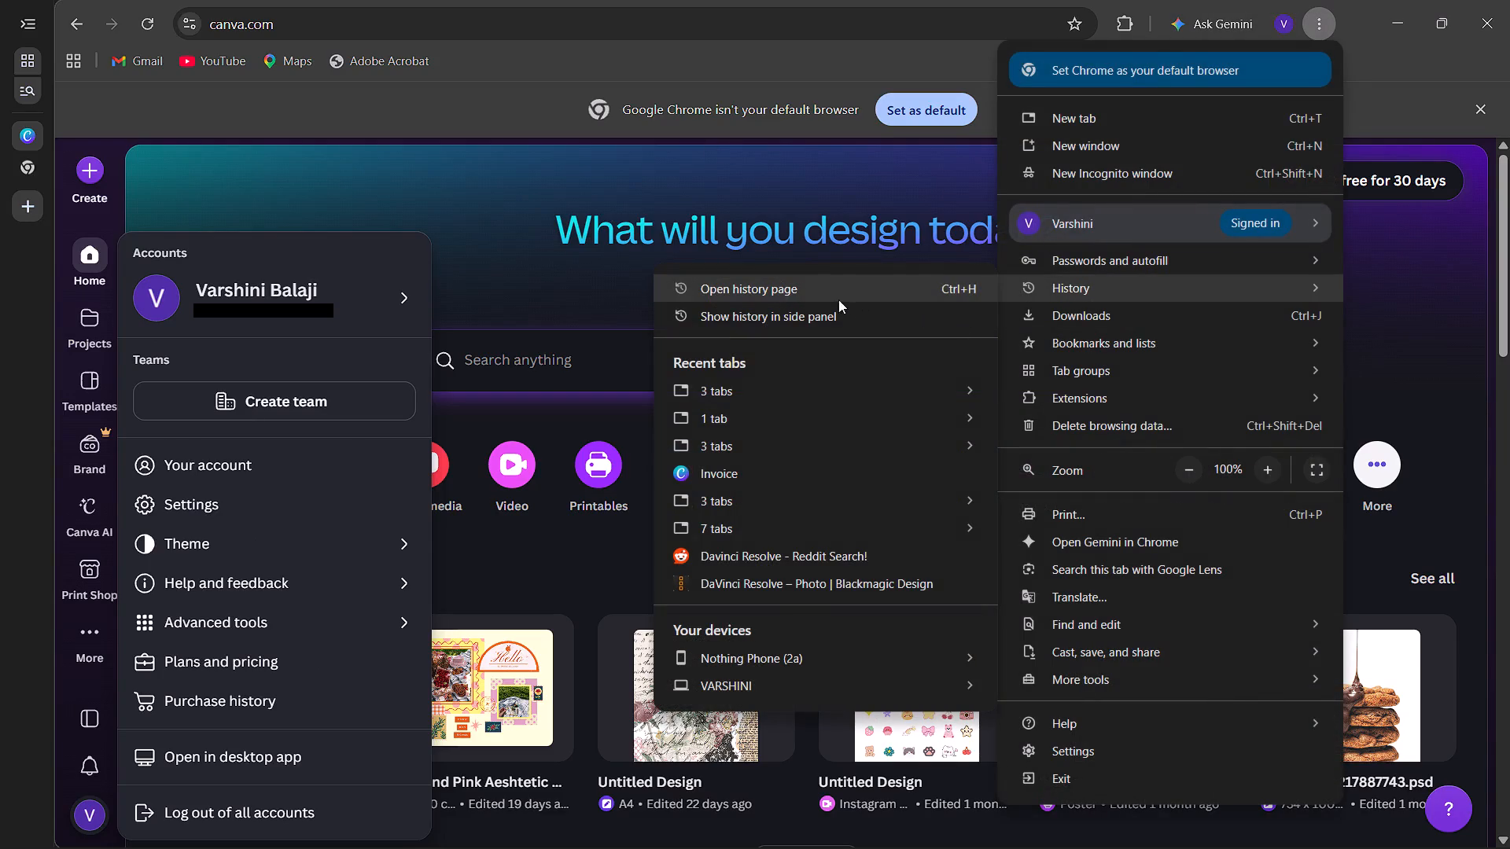
click(821, 290)
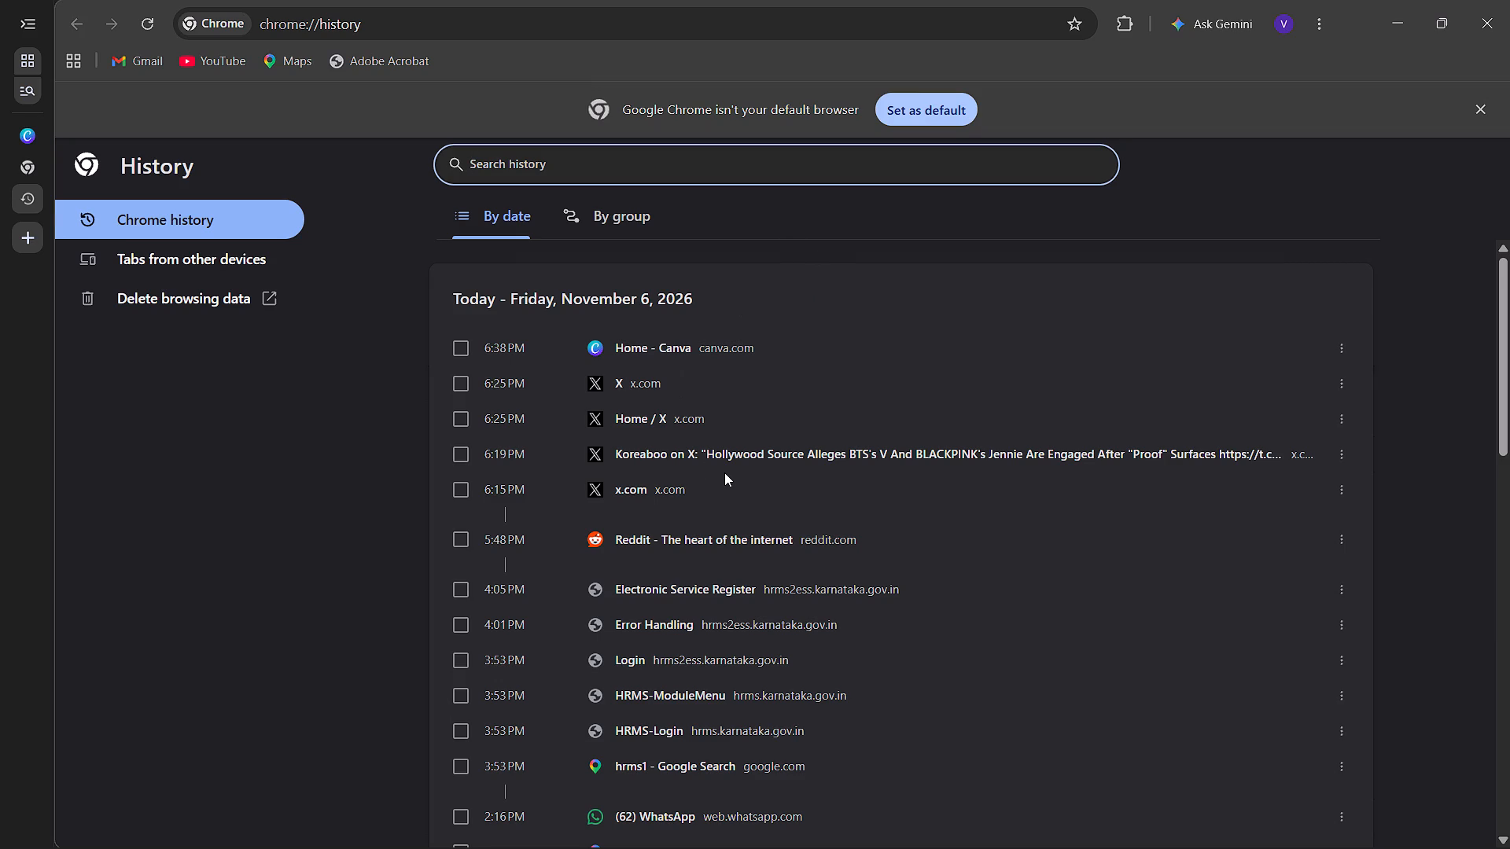
scroll(724, 472, down, 1)
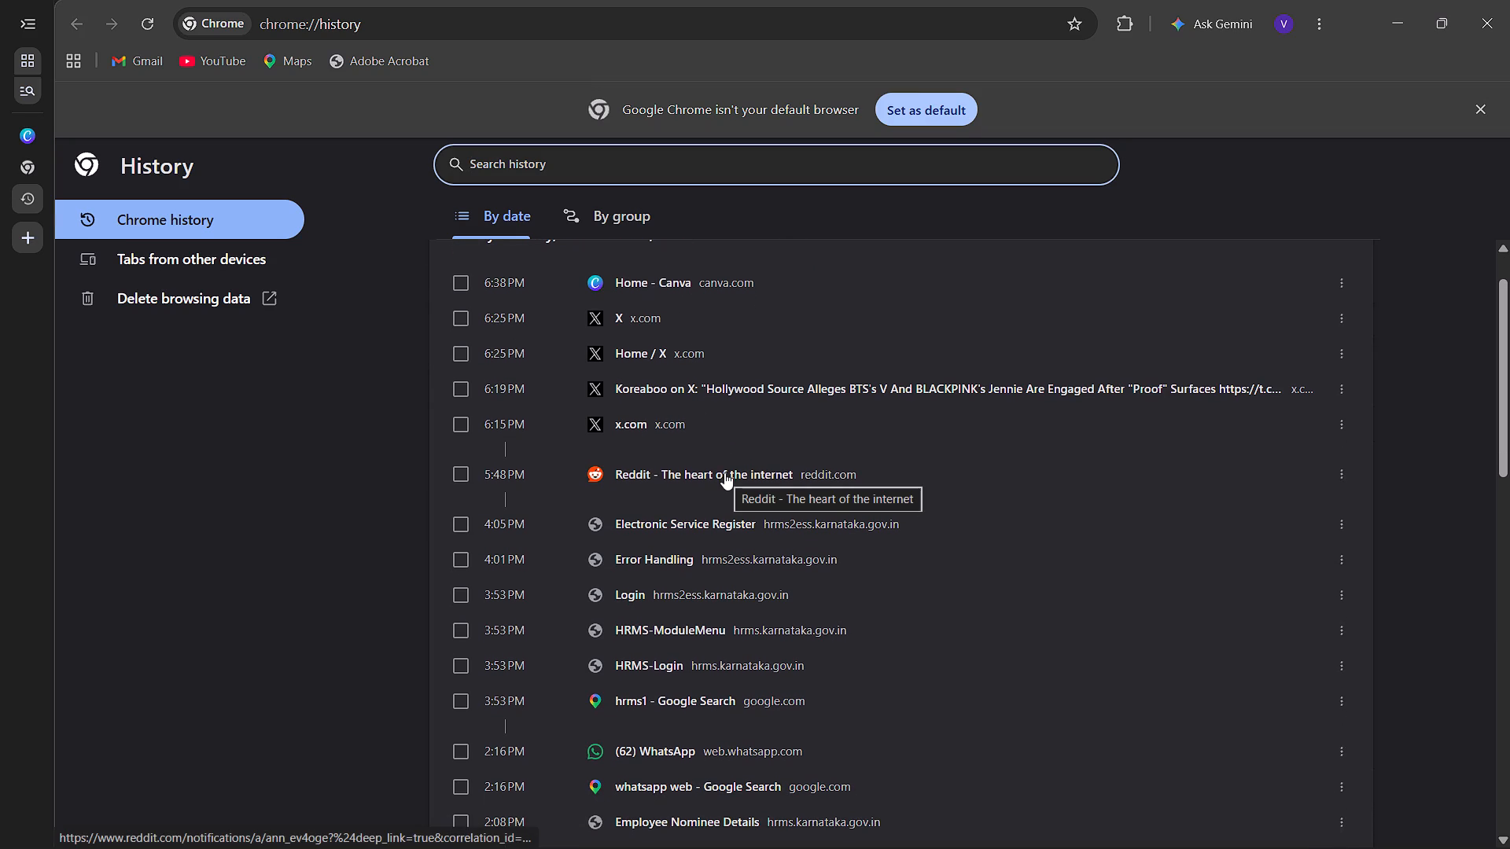
scroll(724, 472, down, 5)
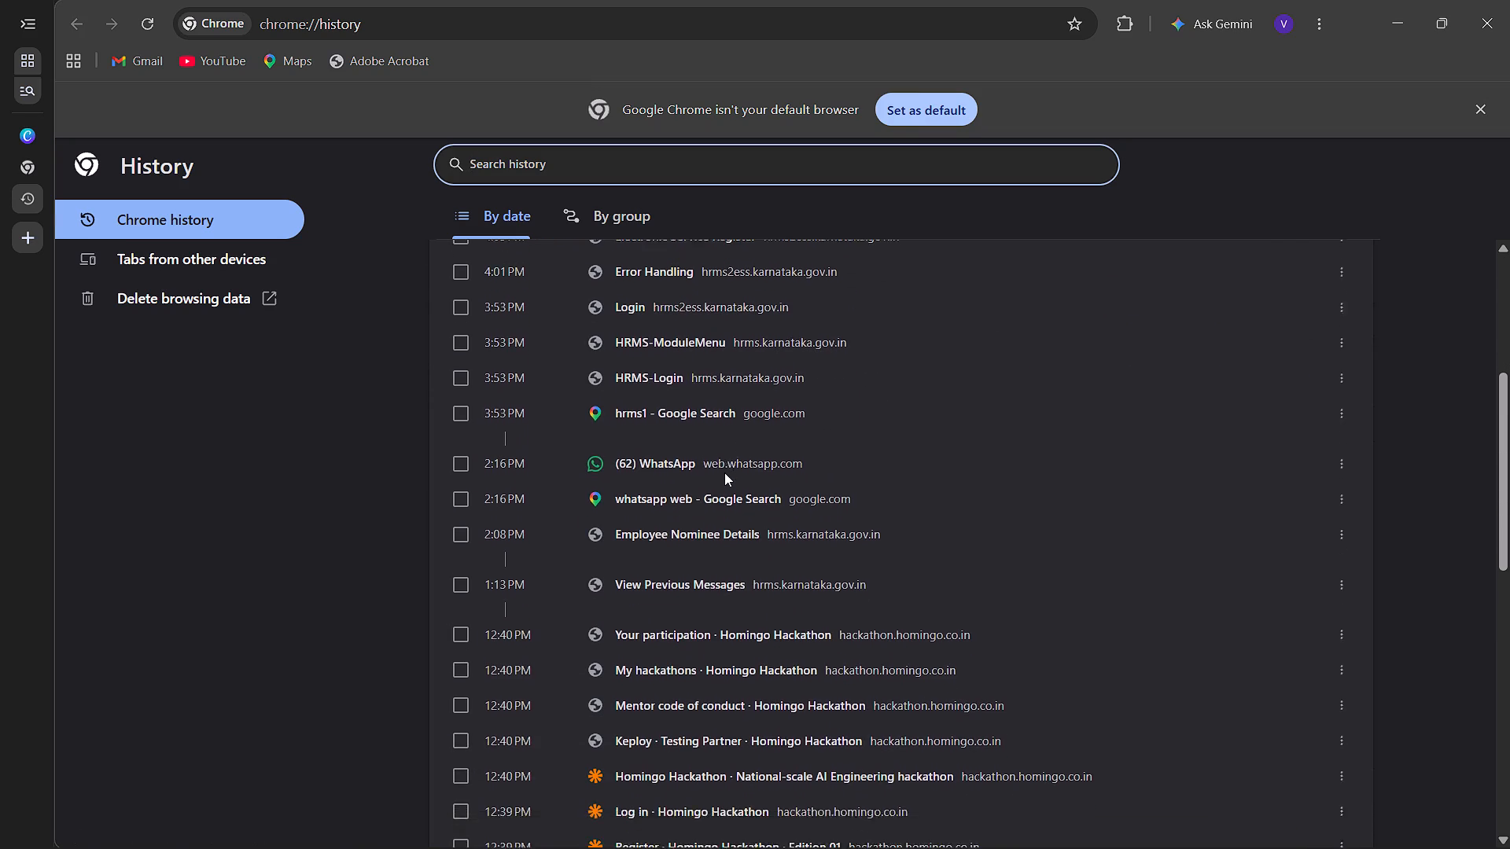
scroll(724, 472, down, 7)
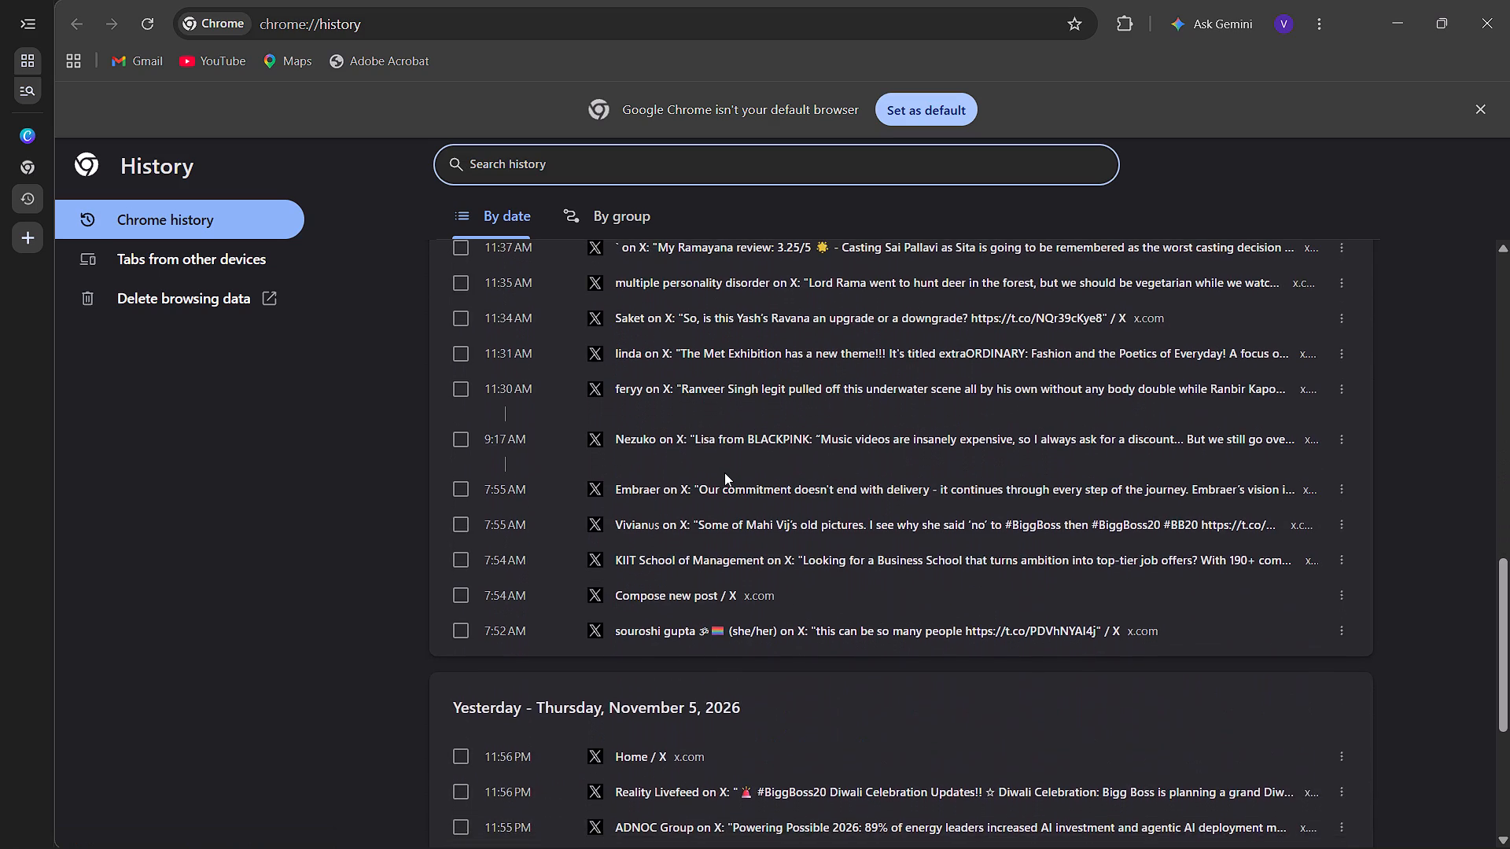
scroll(724, 472, down, 6)
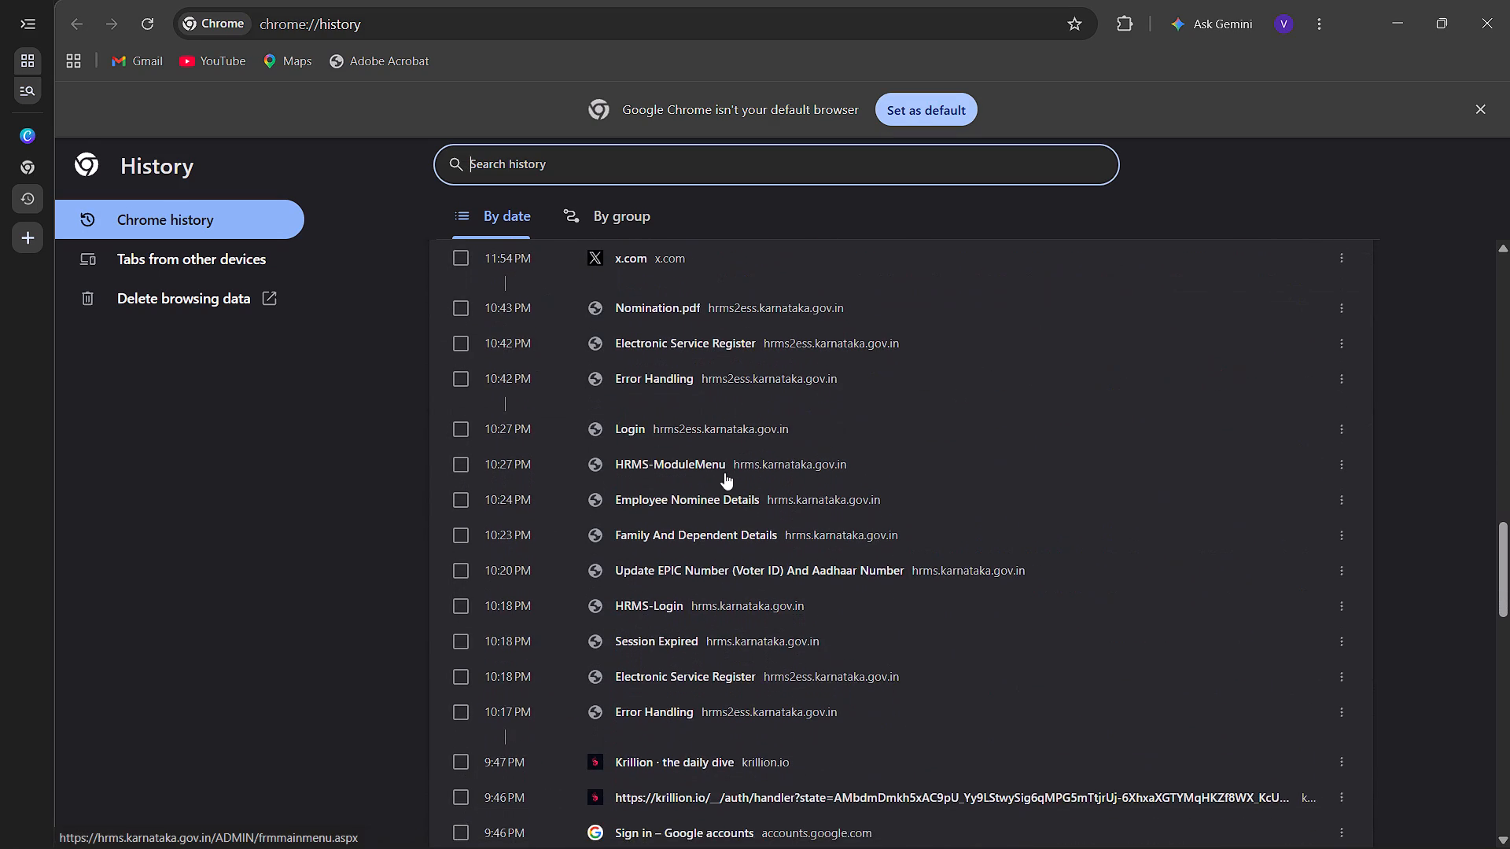
scroll(724, 472, down, 4)
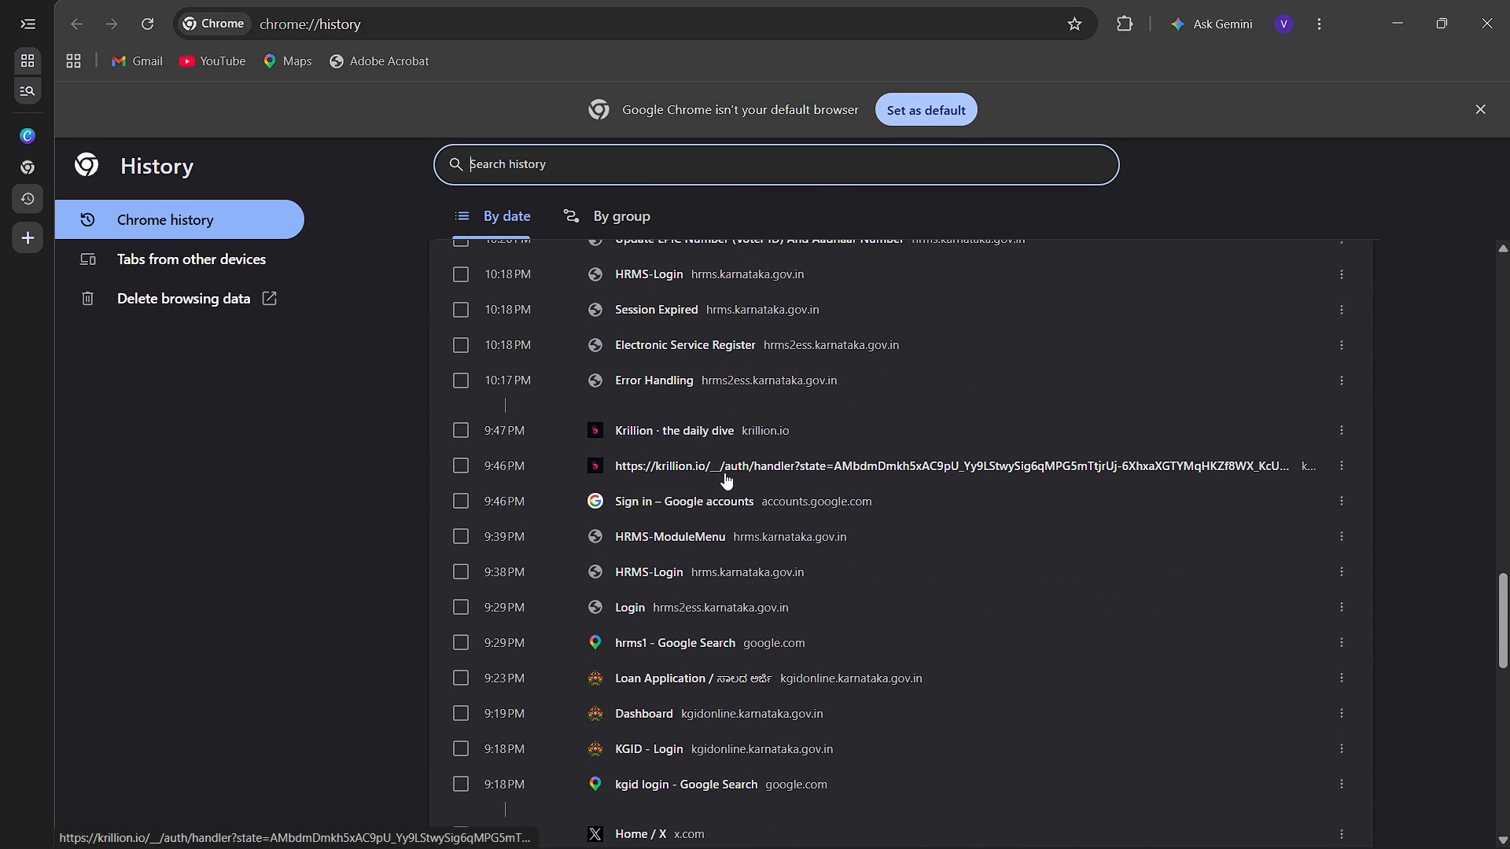
scroll(724, 472, down, 4)
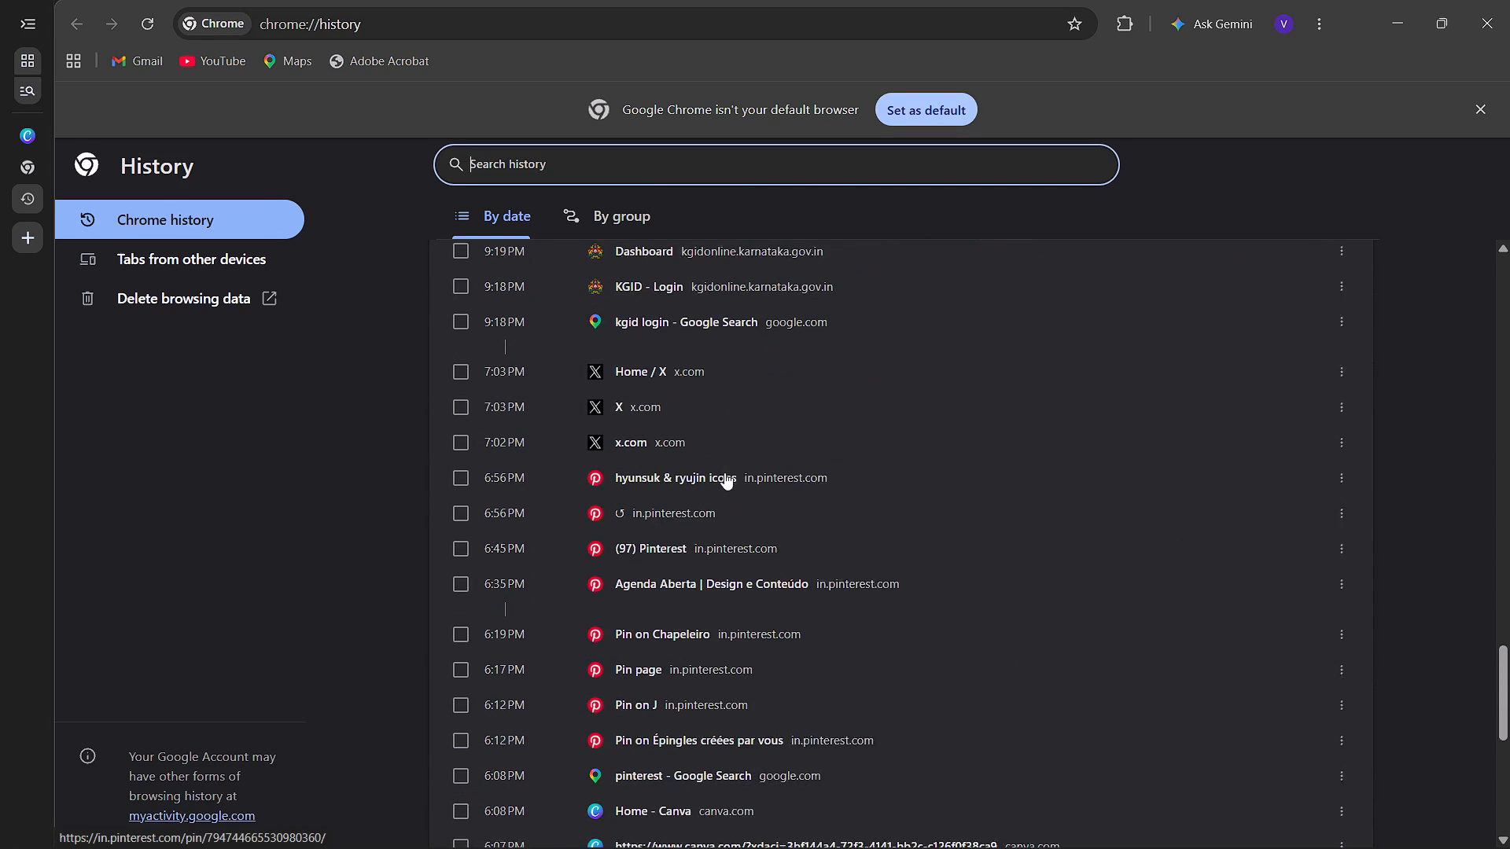
scroll(724, 472, down, 4)
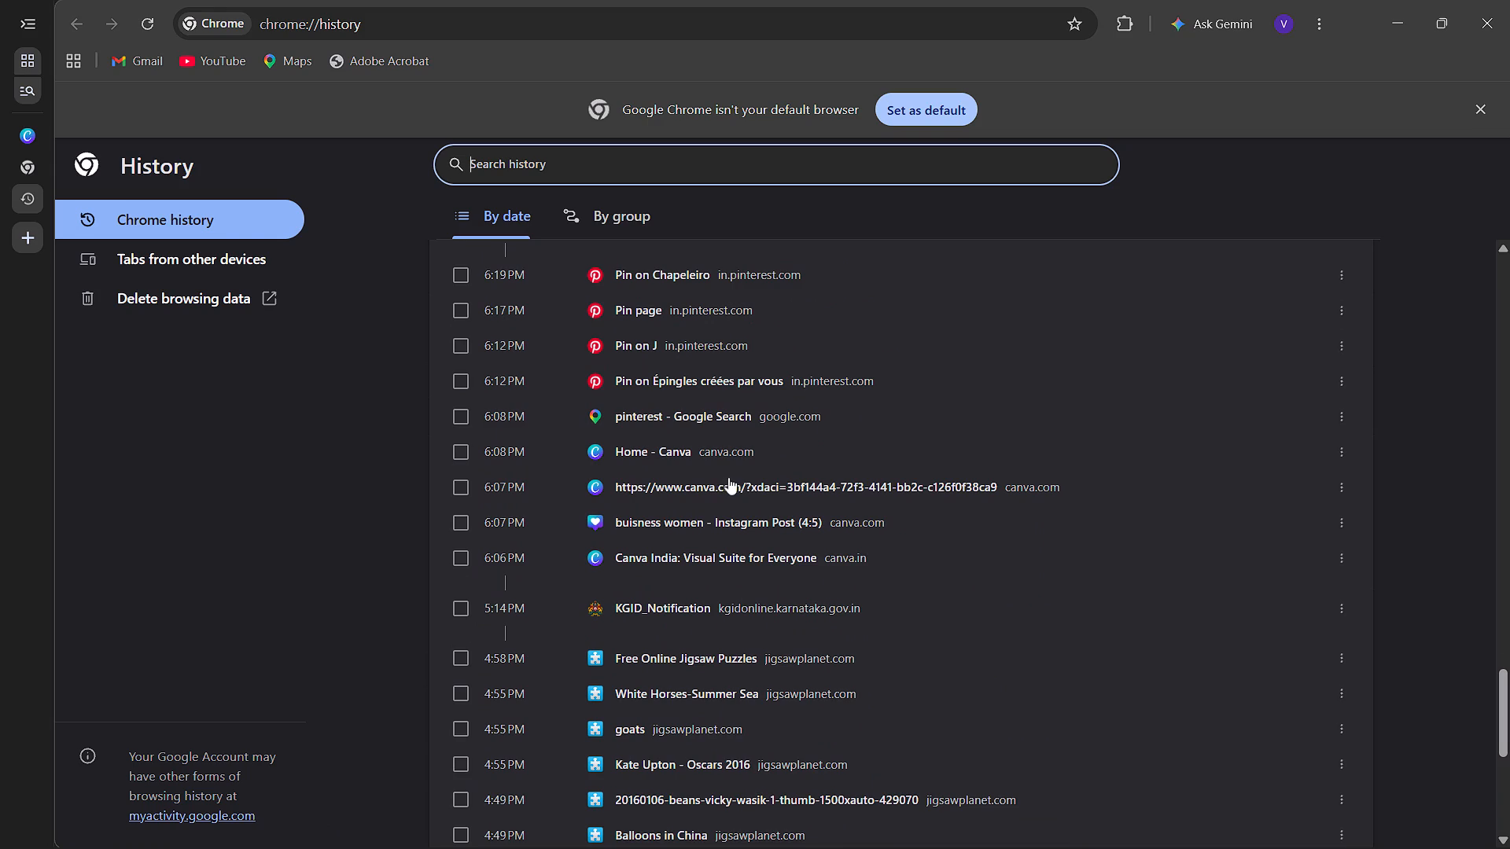
click(652, 520)
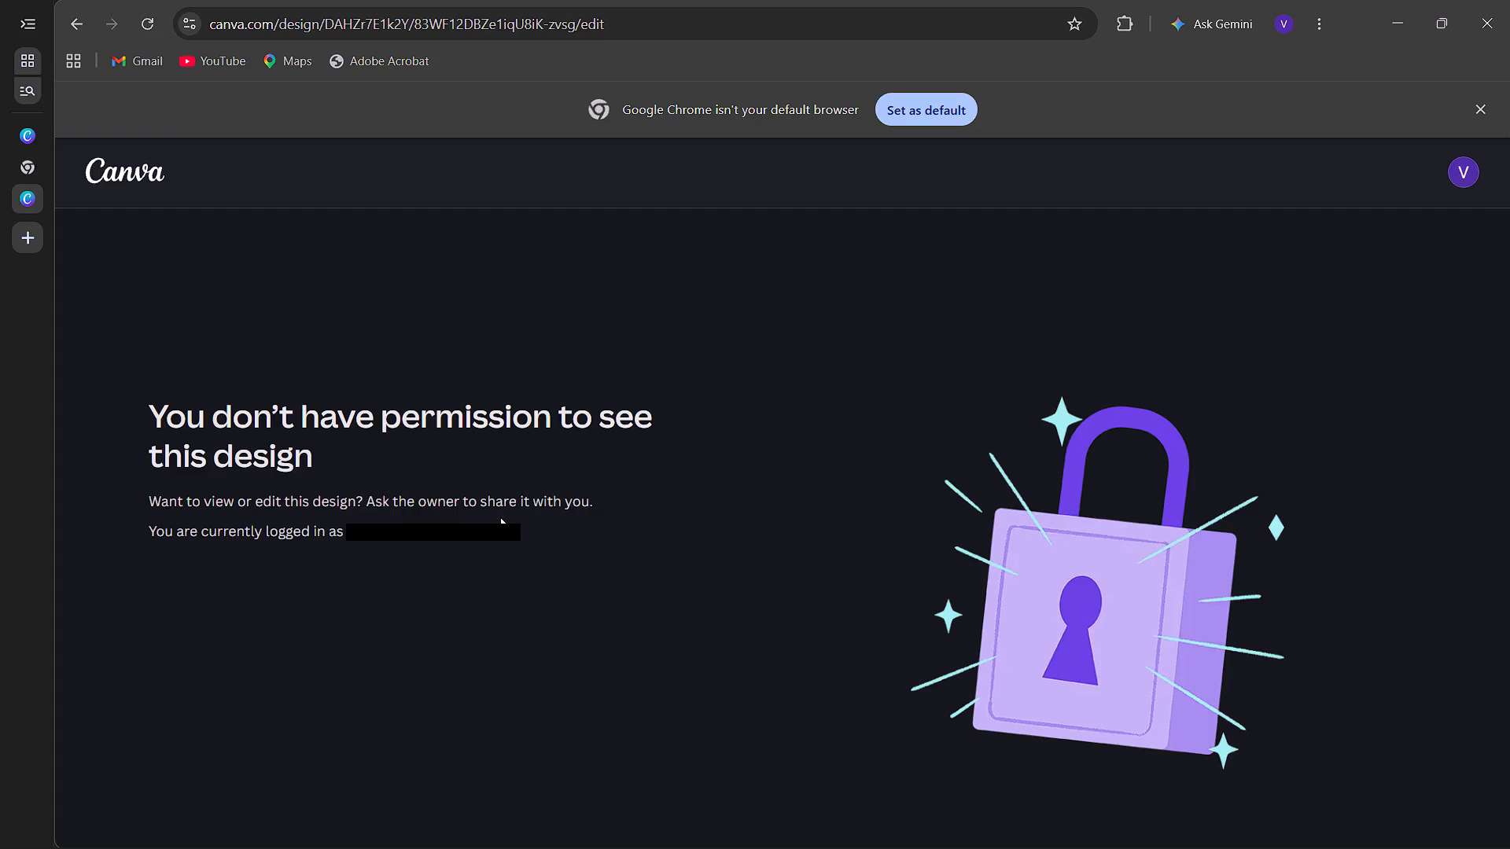
Switch Canva to the second signed-in account to open the "buisness women" design.
scroll(500, 517, down, 2)
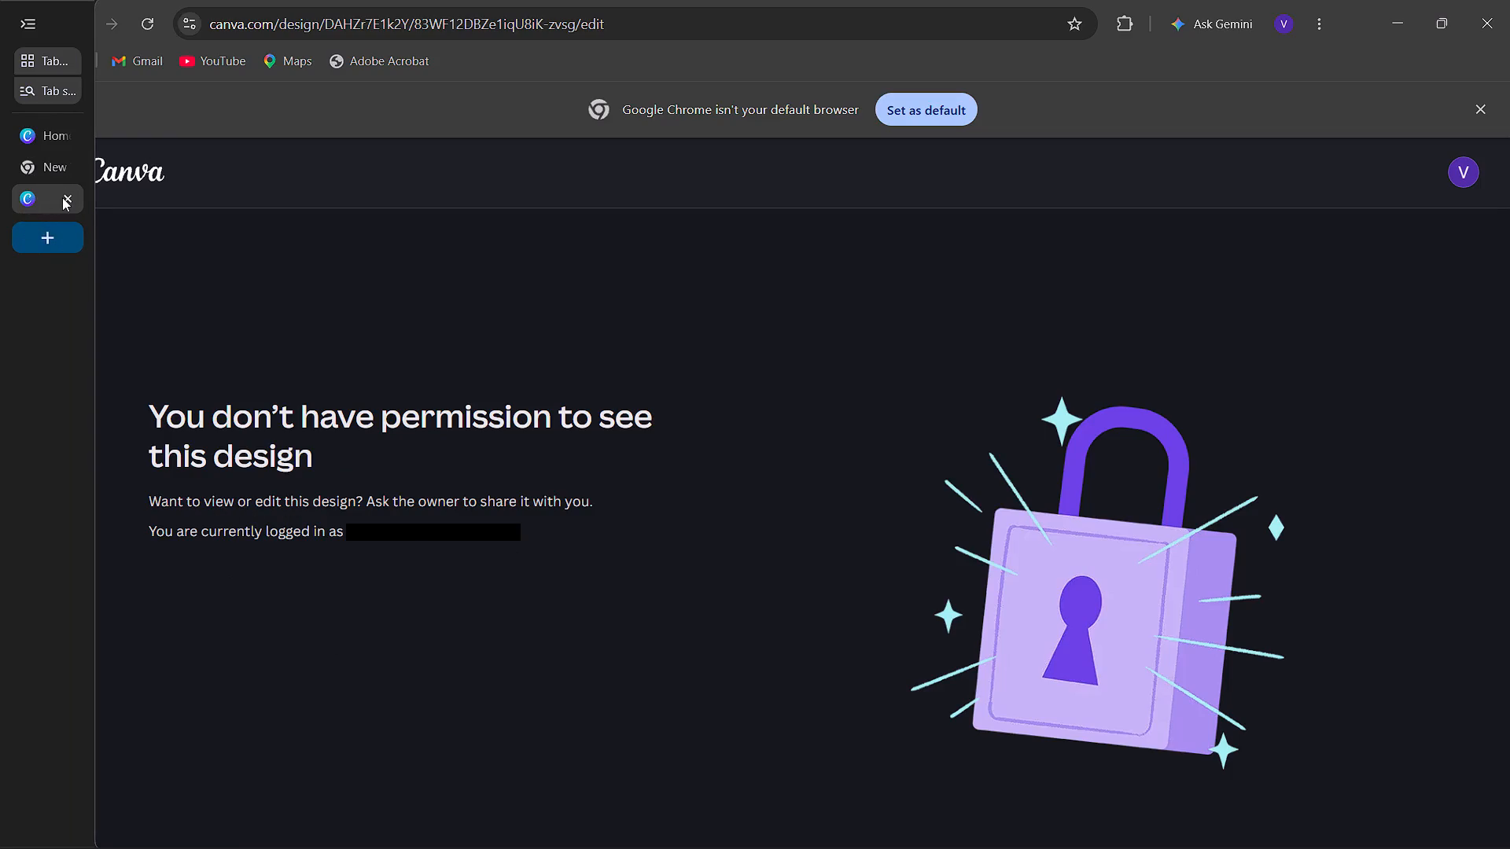
scroll(690, 489, down, 4)
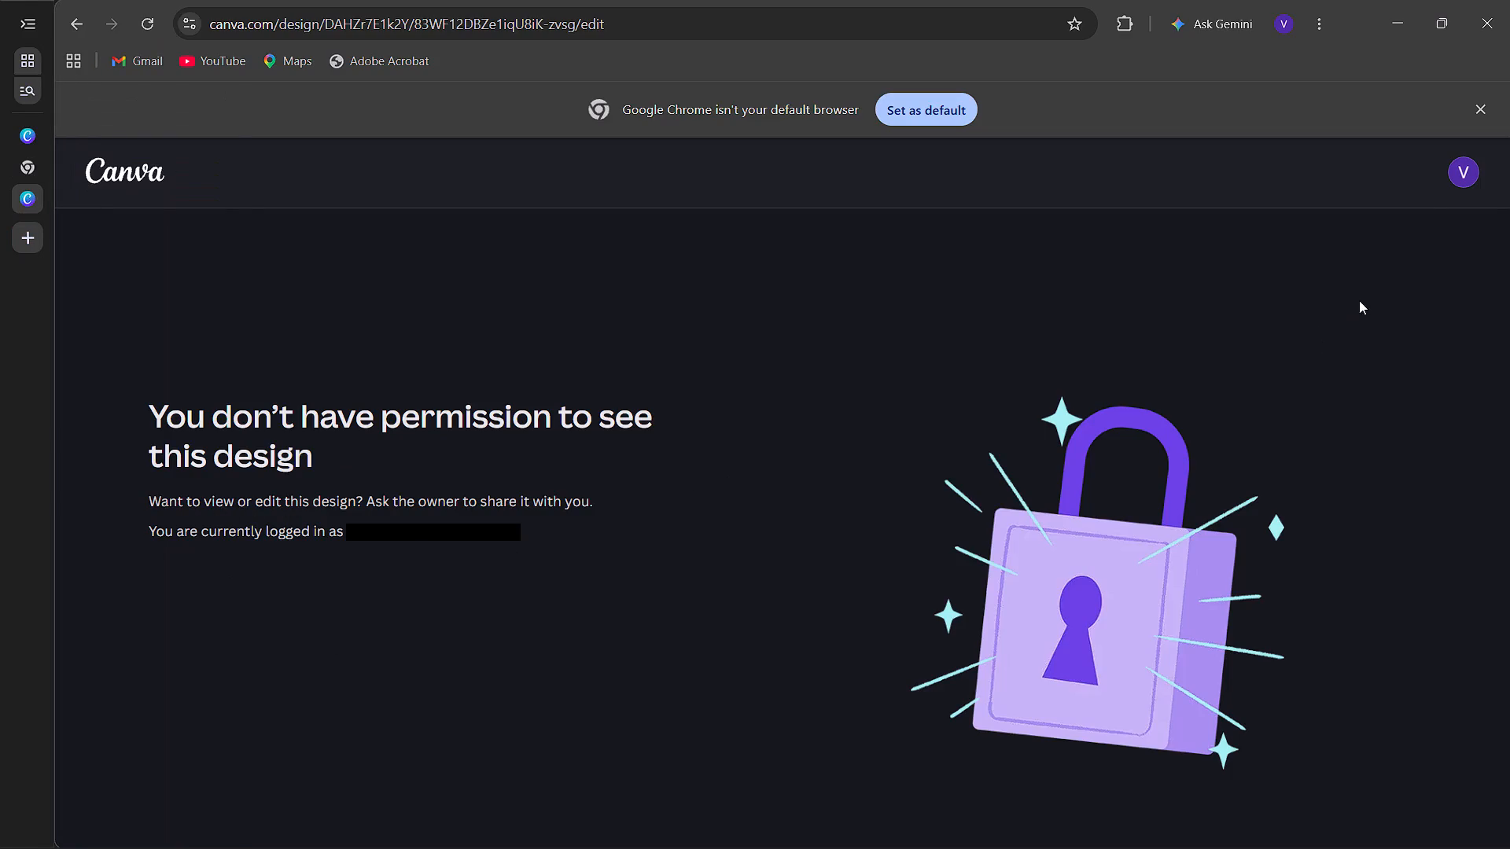
click(1479, 171)
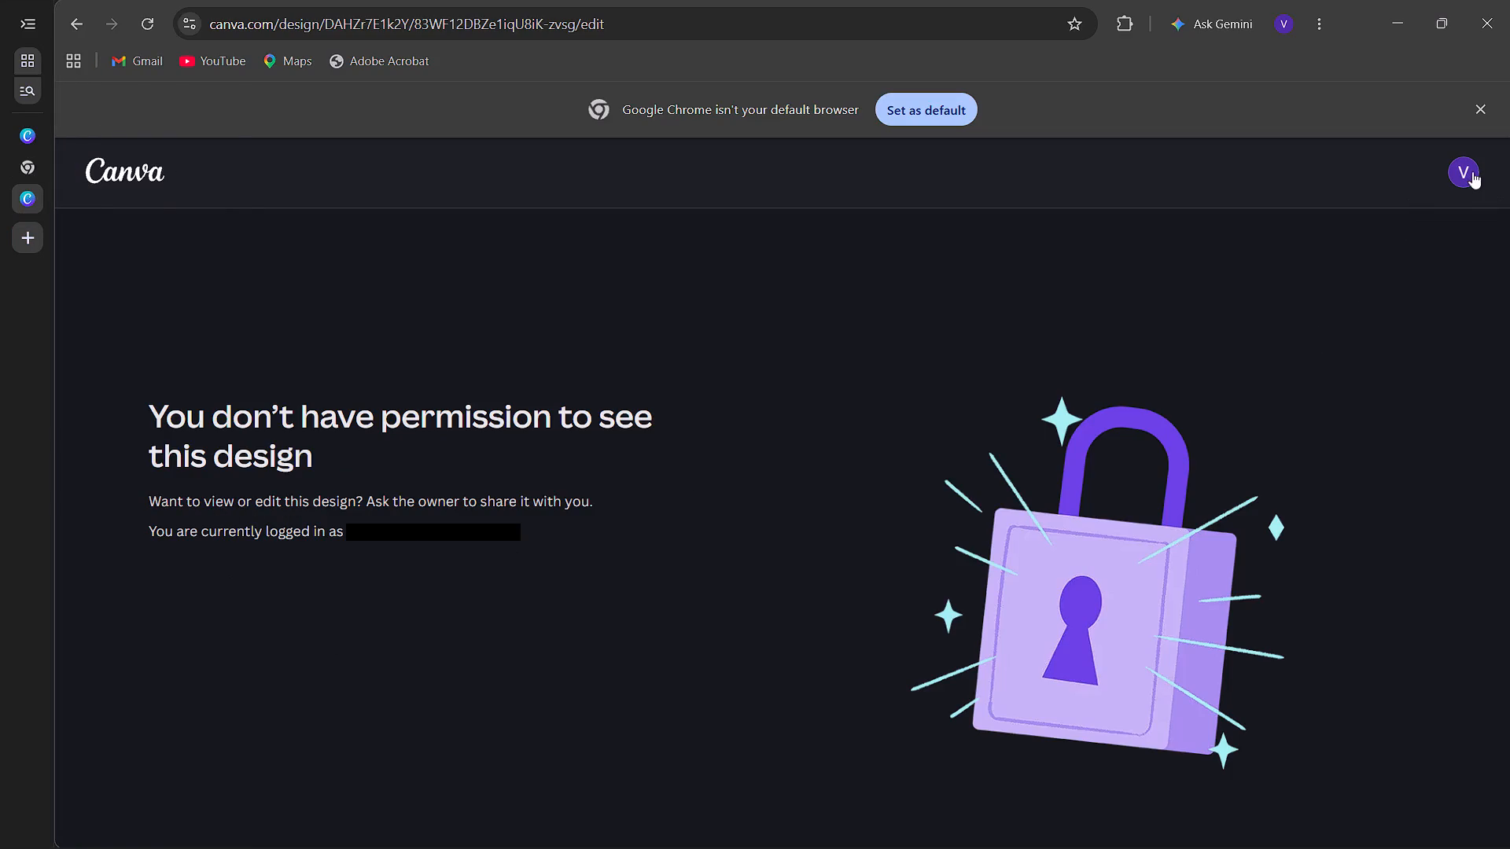
click(1460, 173)
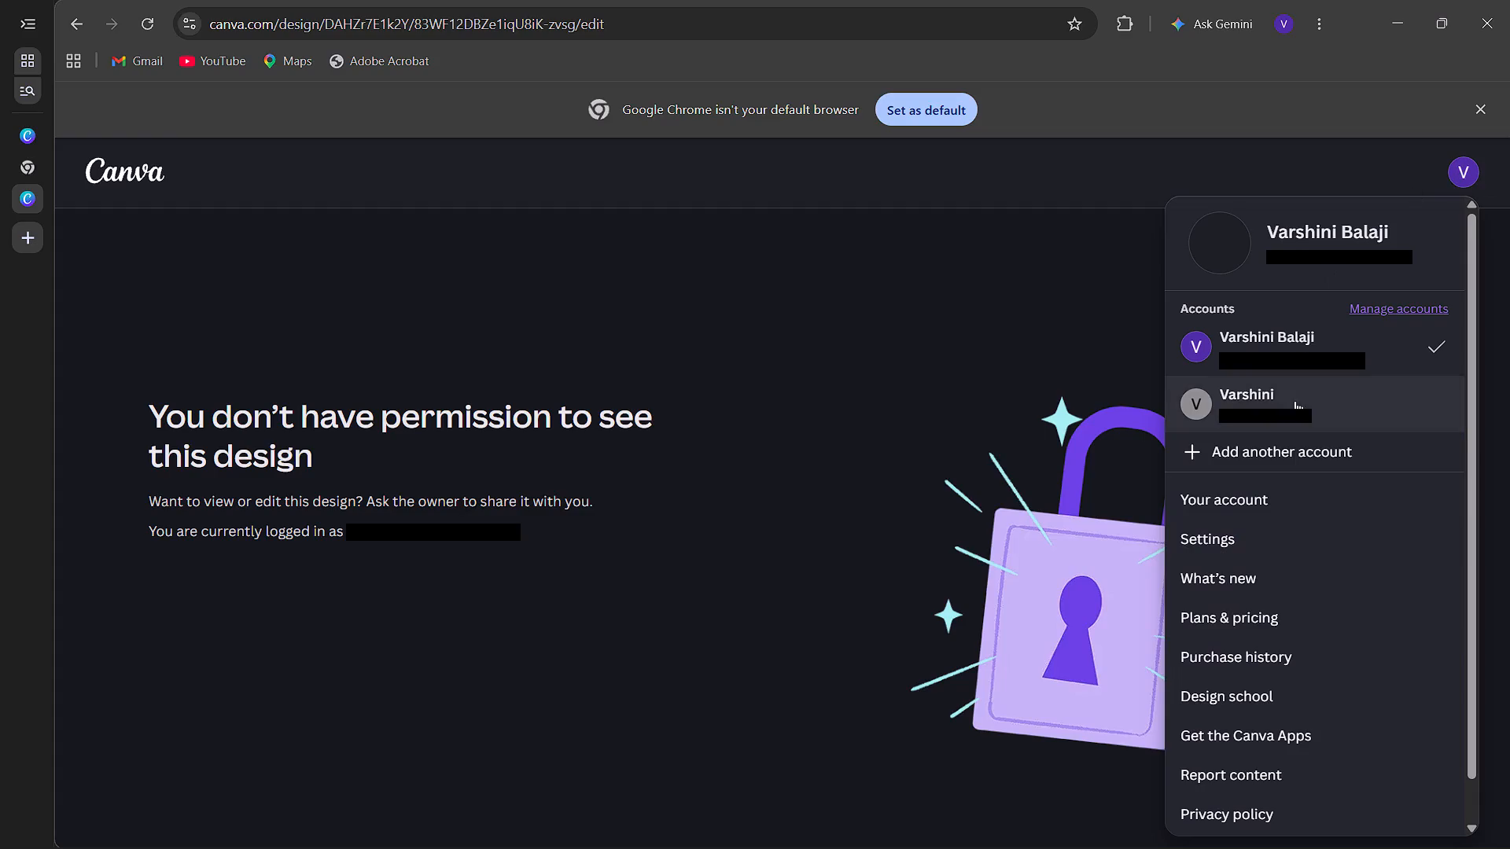
click(1295, 405)
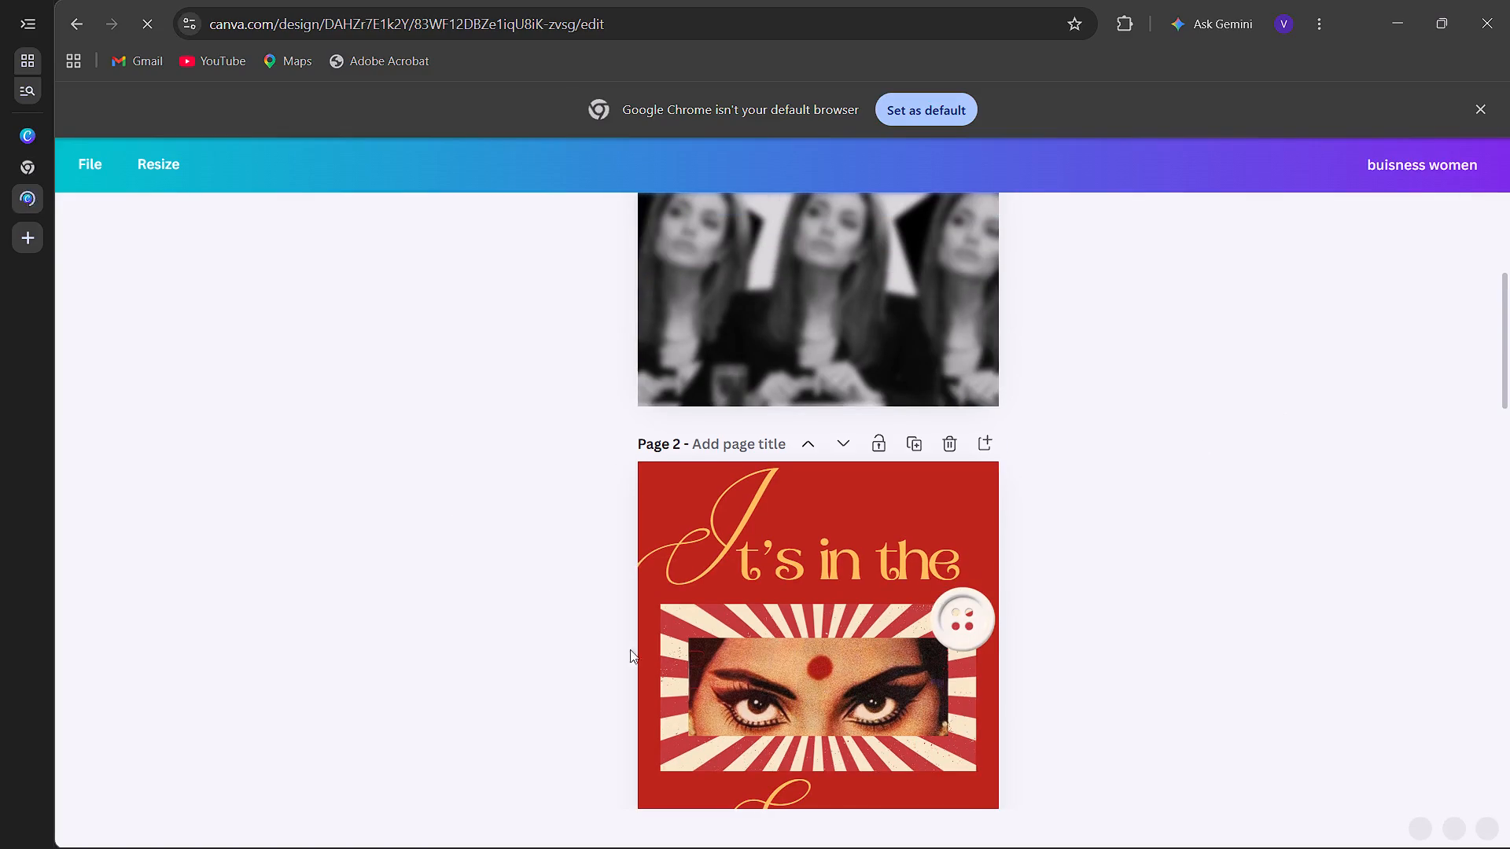
Go to page 5 and search the elements library for "pink", showing all graphics results.
scroll(438, 487, down, 5)
scroll(537, 463, down, 2)
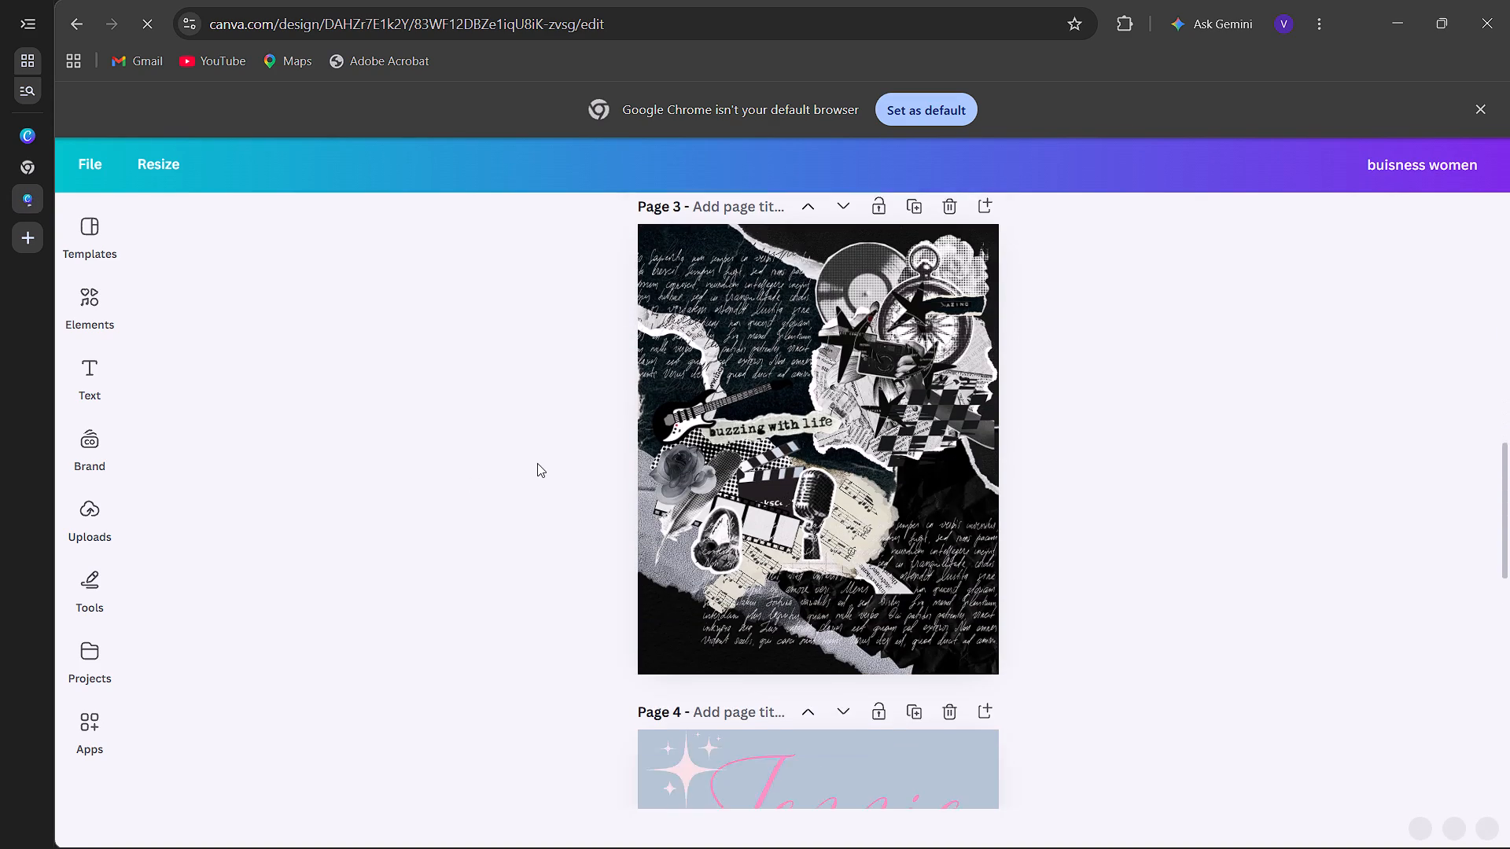
scroll(537, 463, down, 5)
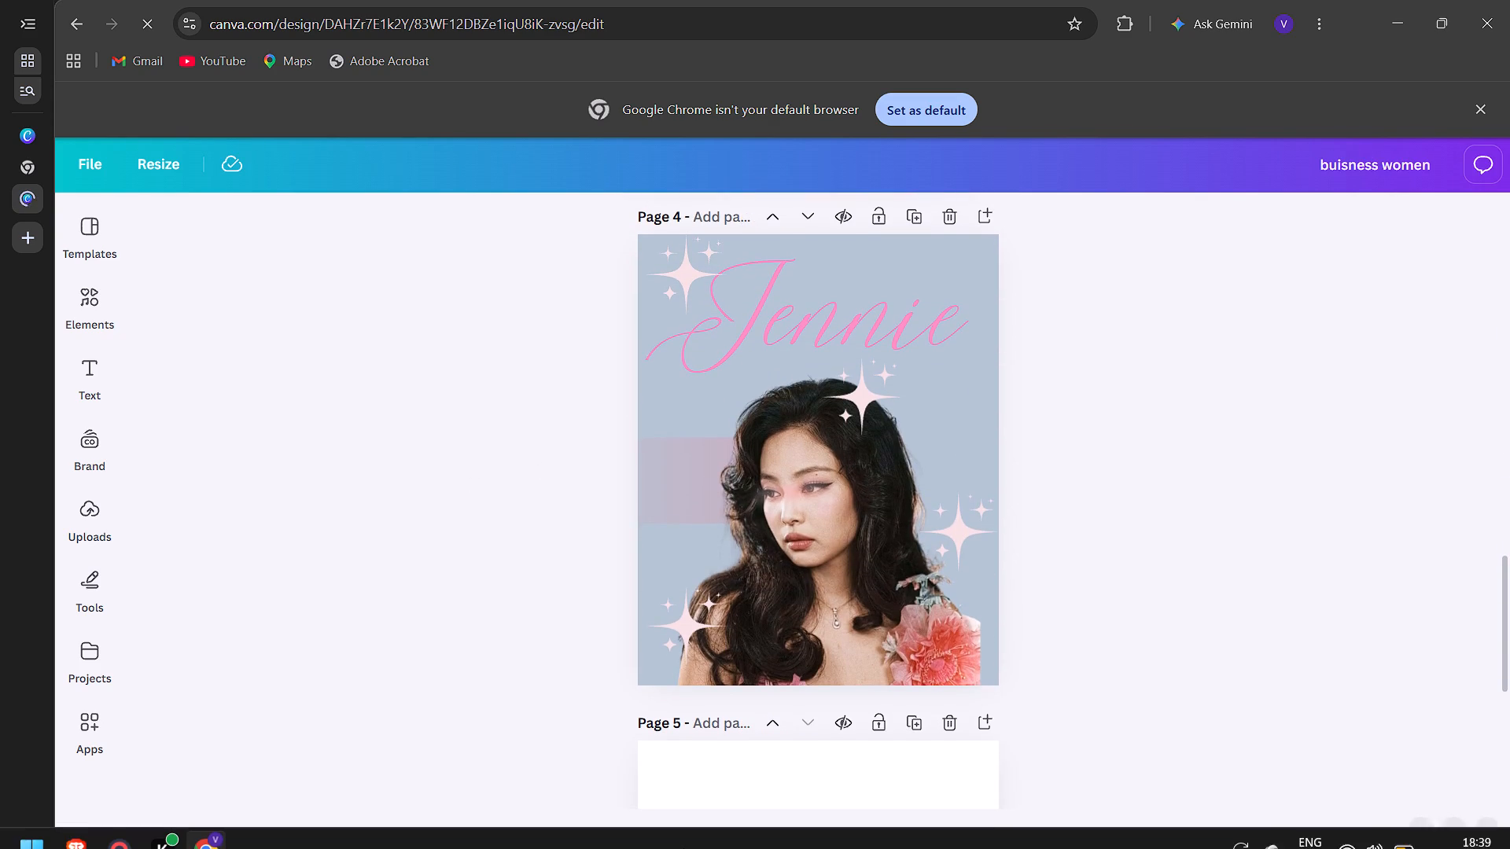
scroll(477, 509, down, 3)
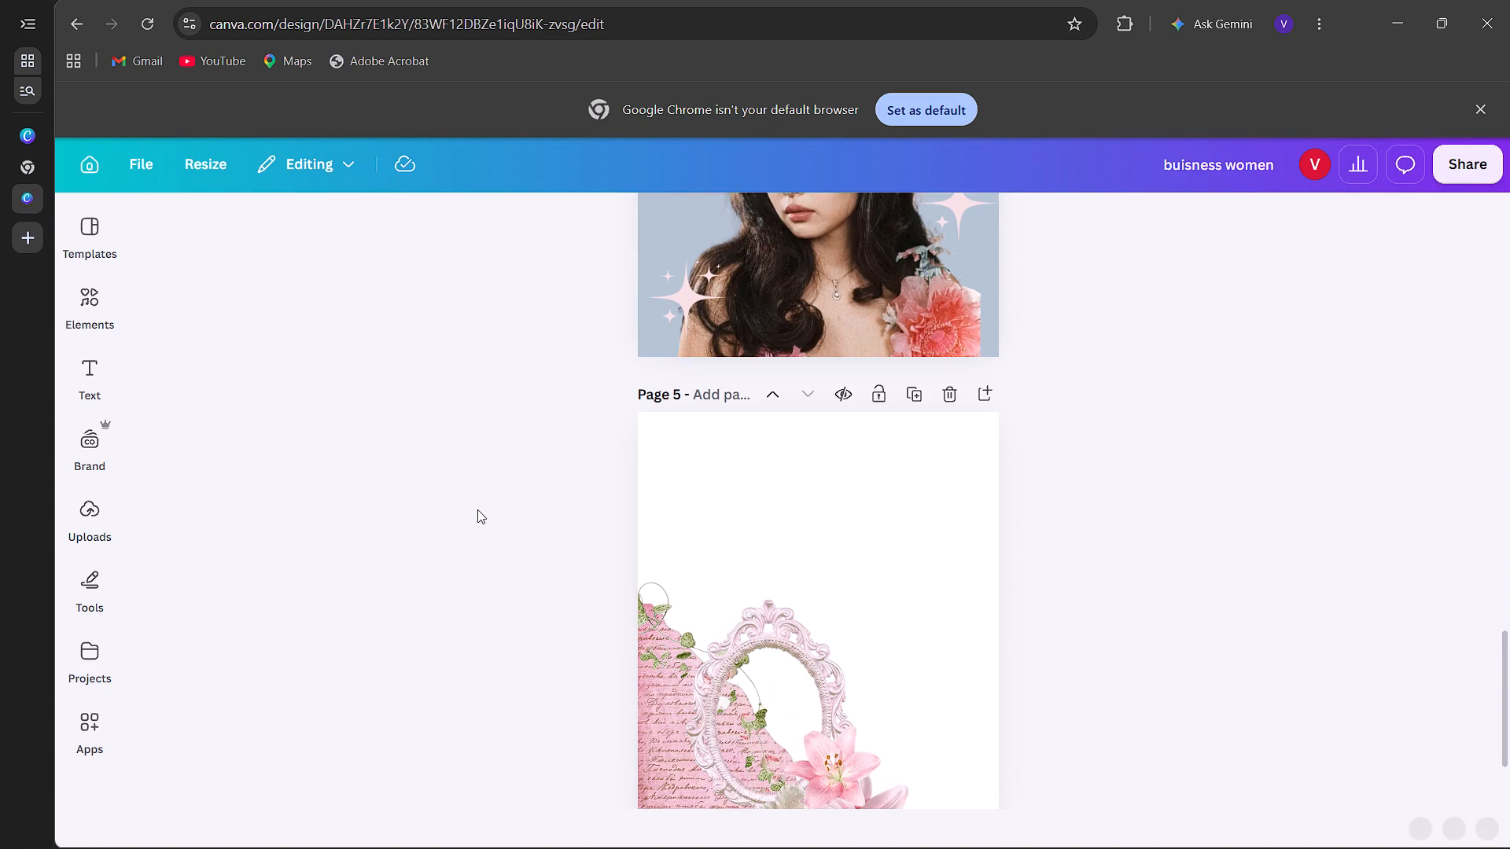
scroll(477, 509, down, 3)
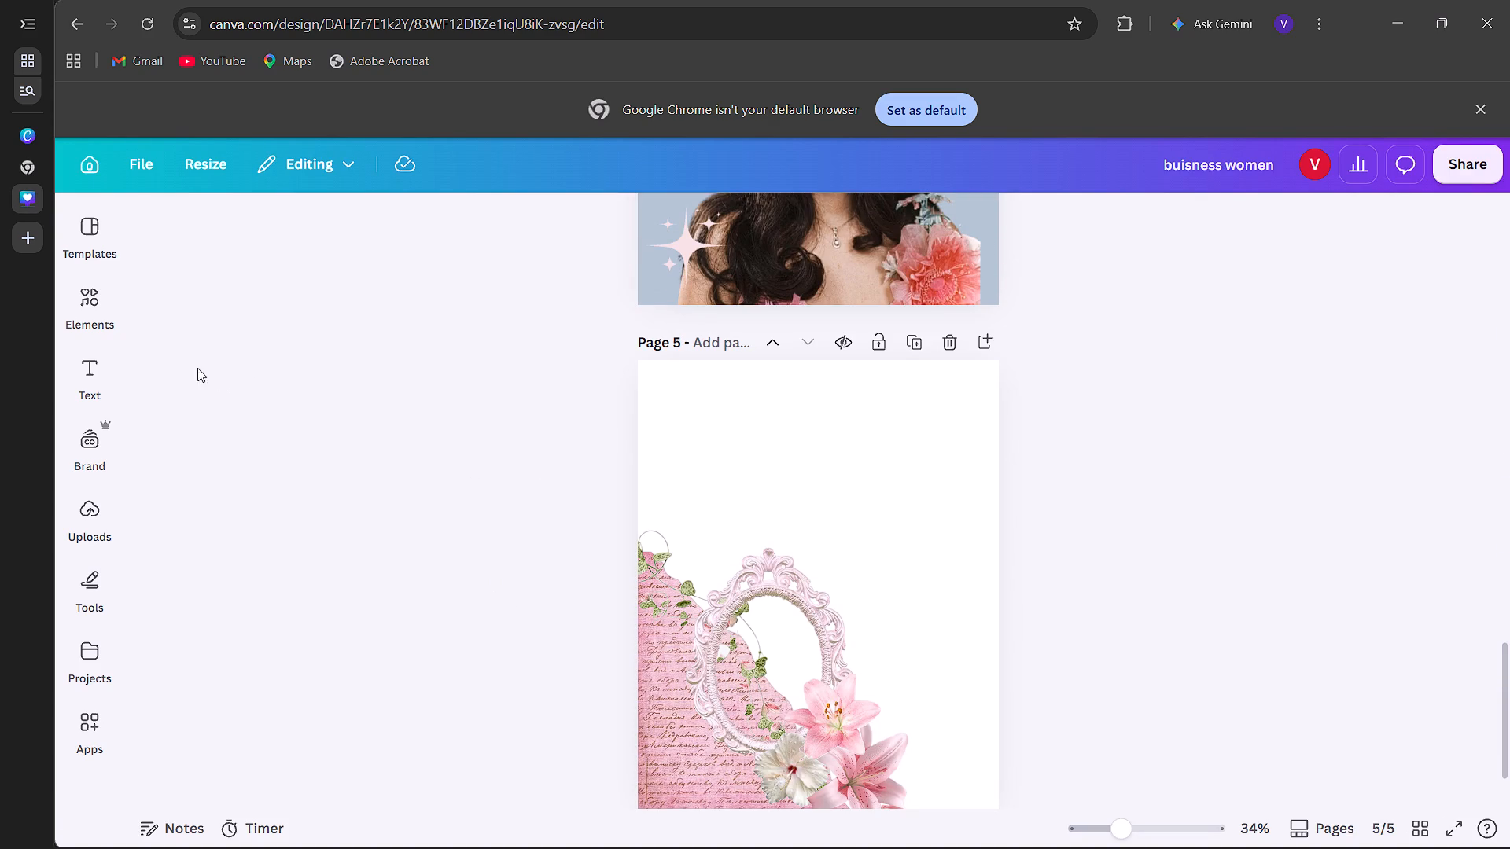
click(72, 311)
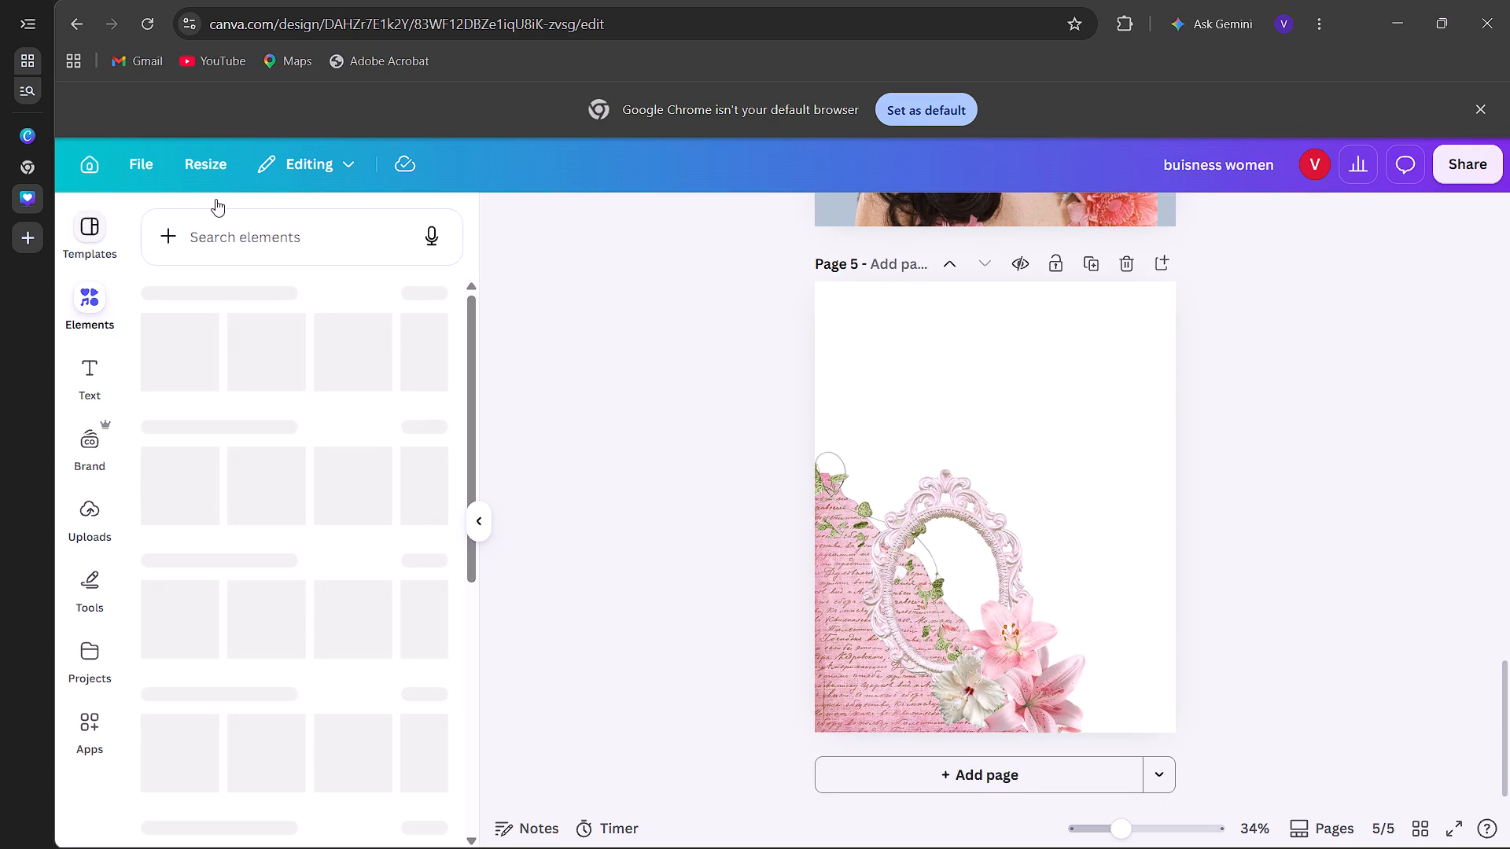
click(235, 224)
text(pinl)
key(BackSpace)
key(k)
key(Return)
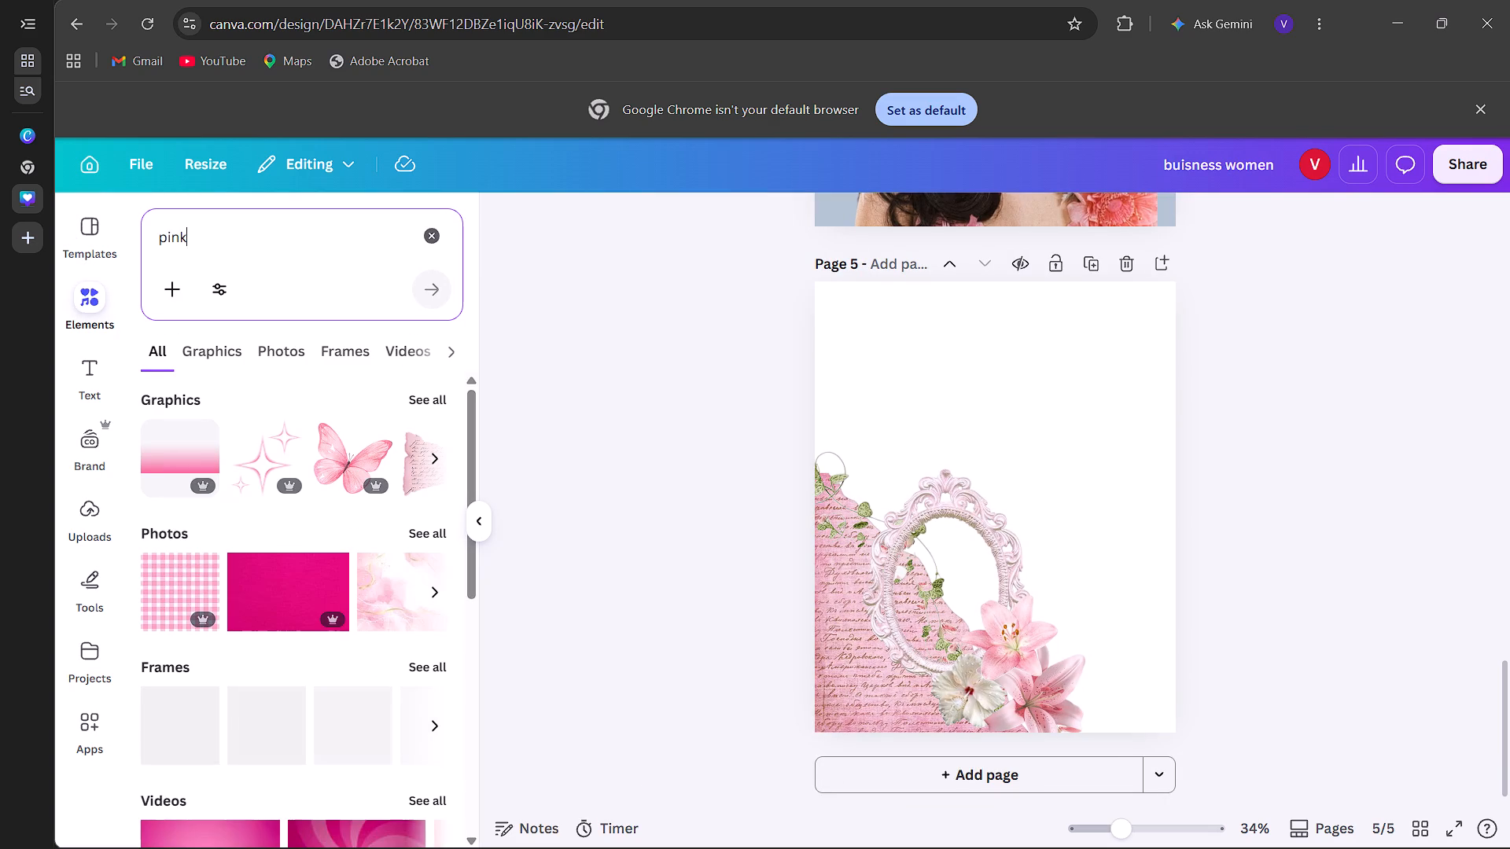
click(424, 404)
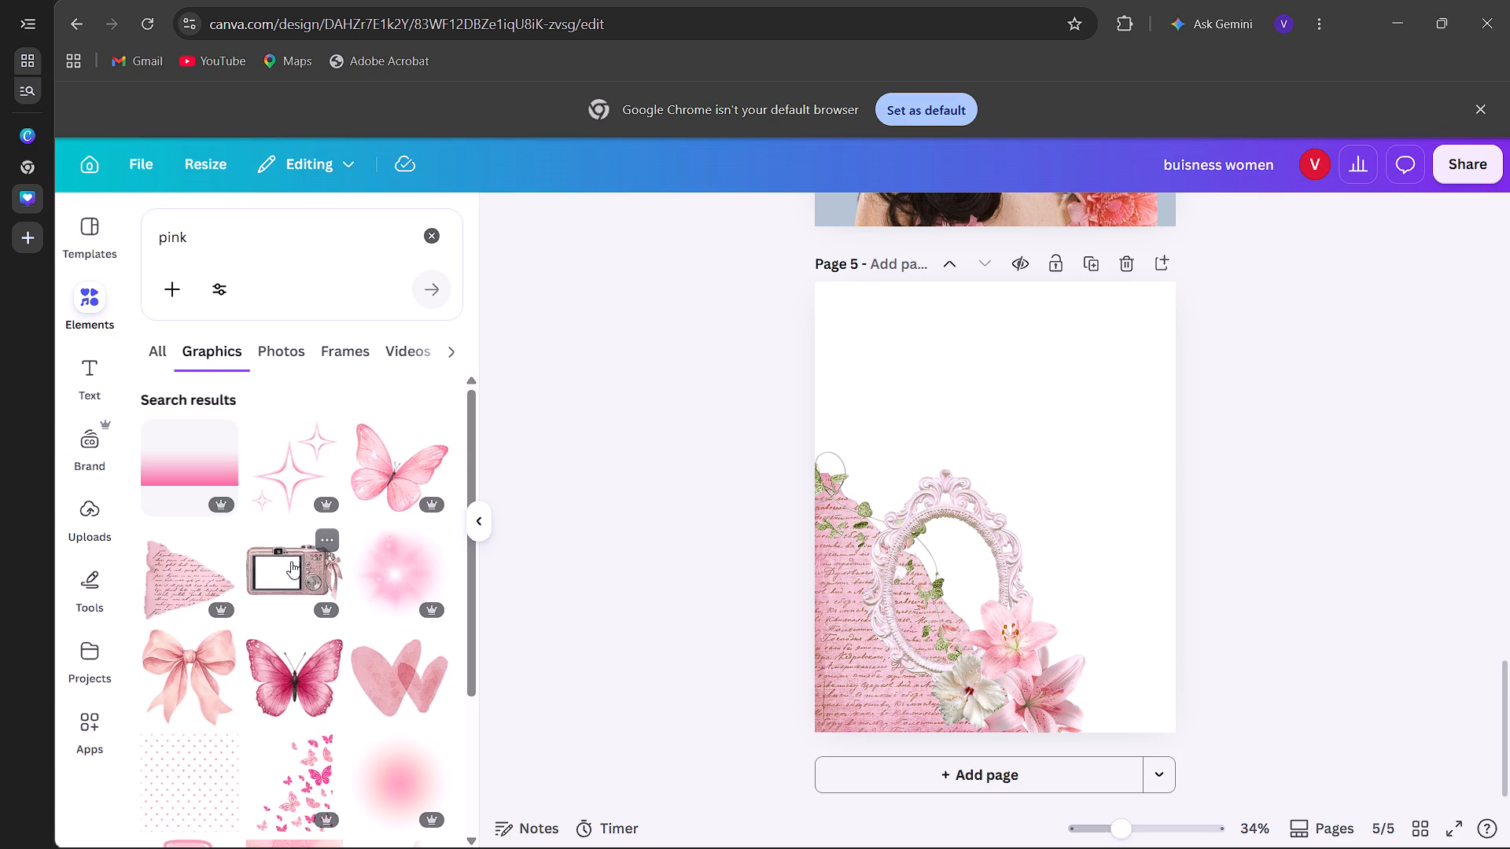
Add the small pink hearts pattern graphic to page 5, shrink it and position it over the oval frame.
scroll(291, 562, down, 2)
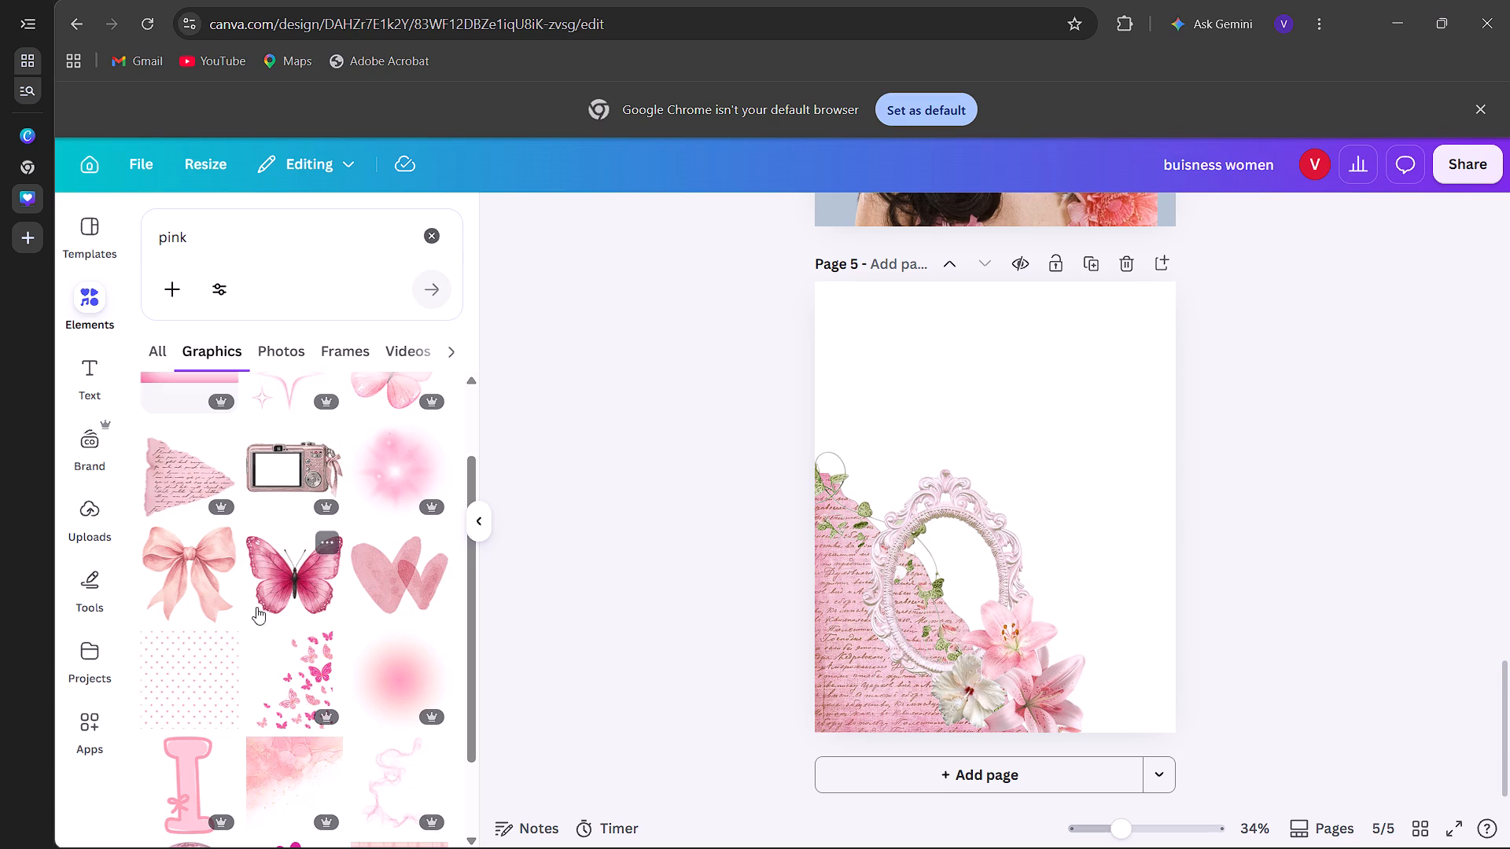
click(170, 678)
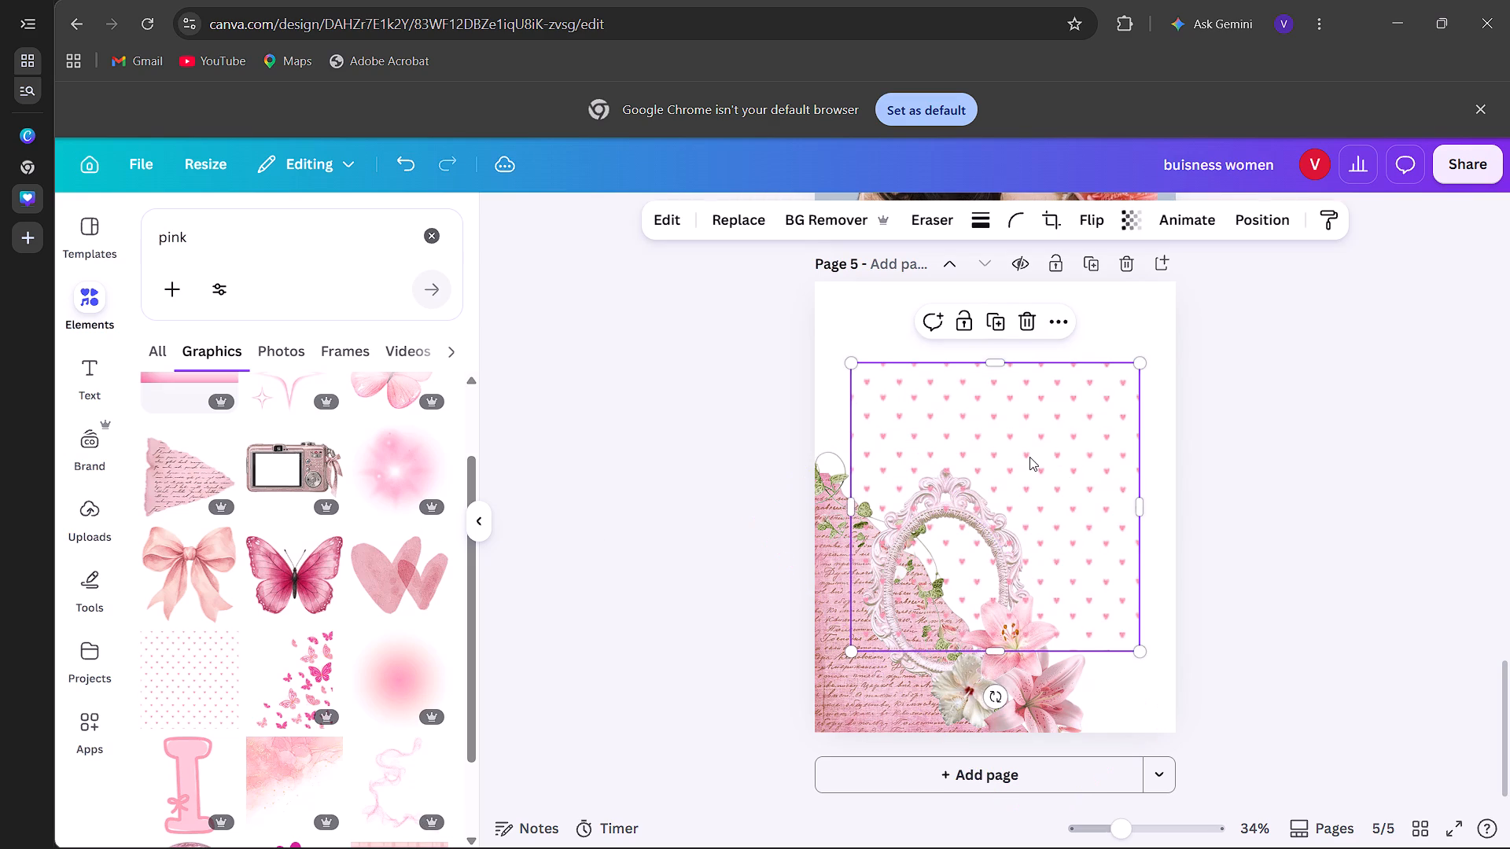
drag(1029, 457, 958, 545)
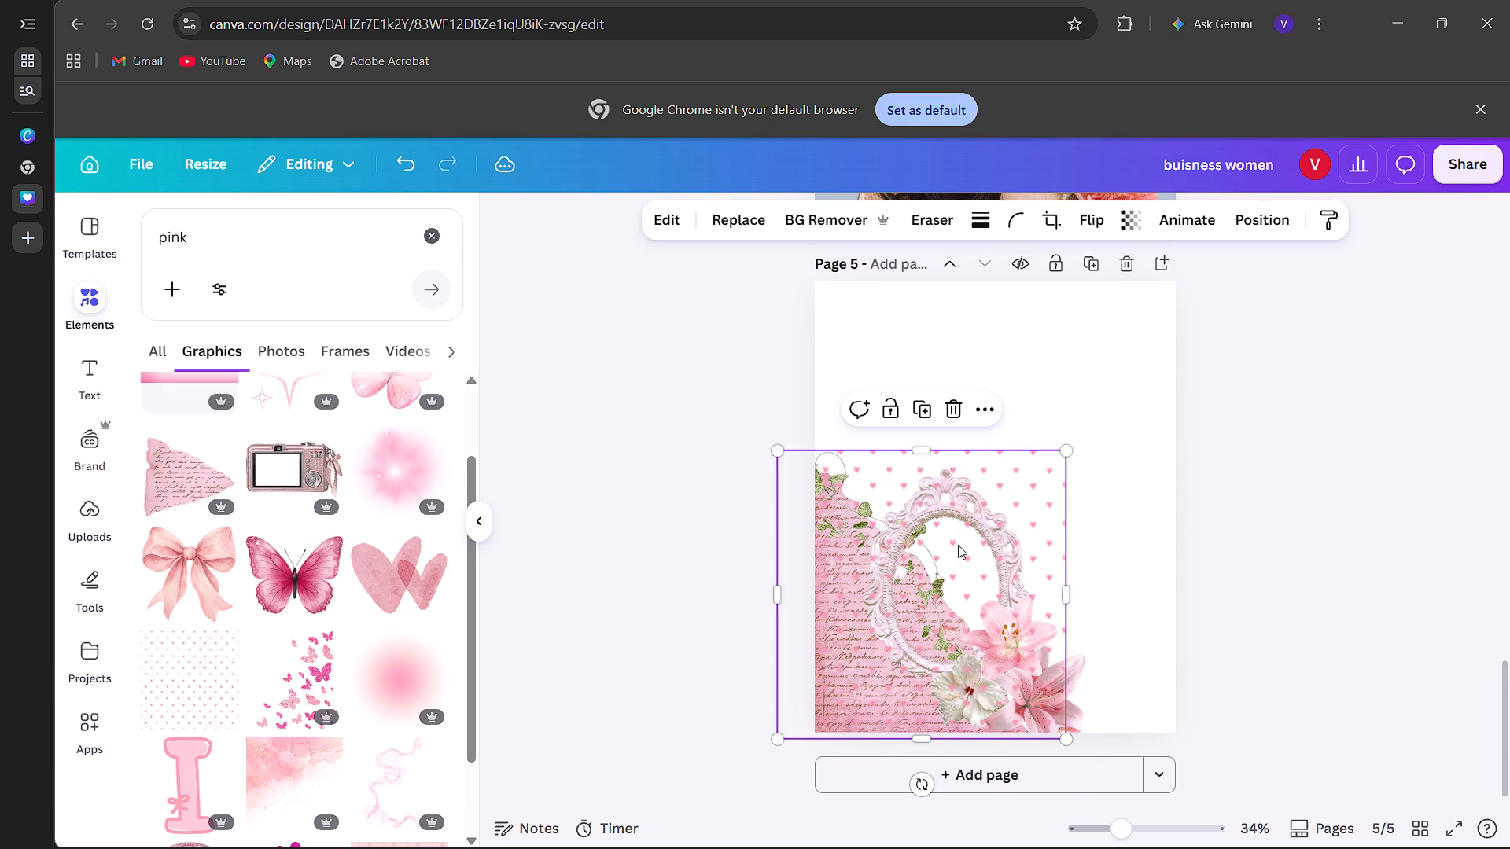
drag(1065, 448, 999, 477)
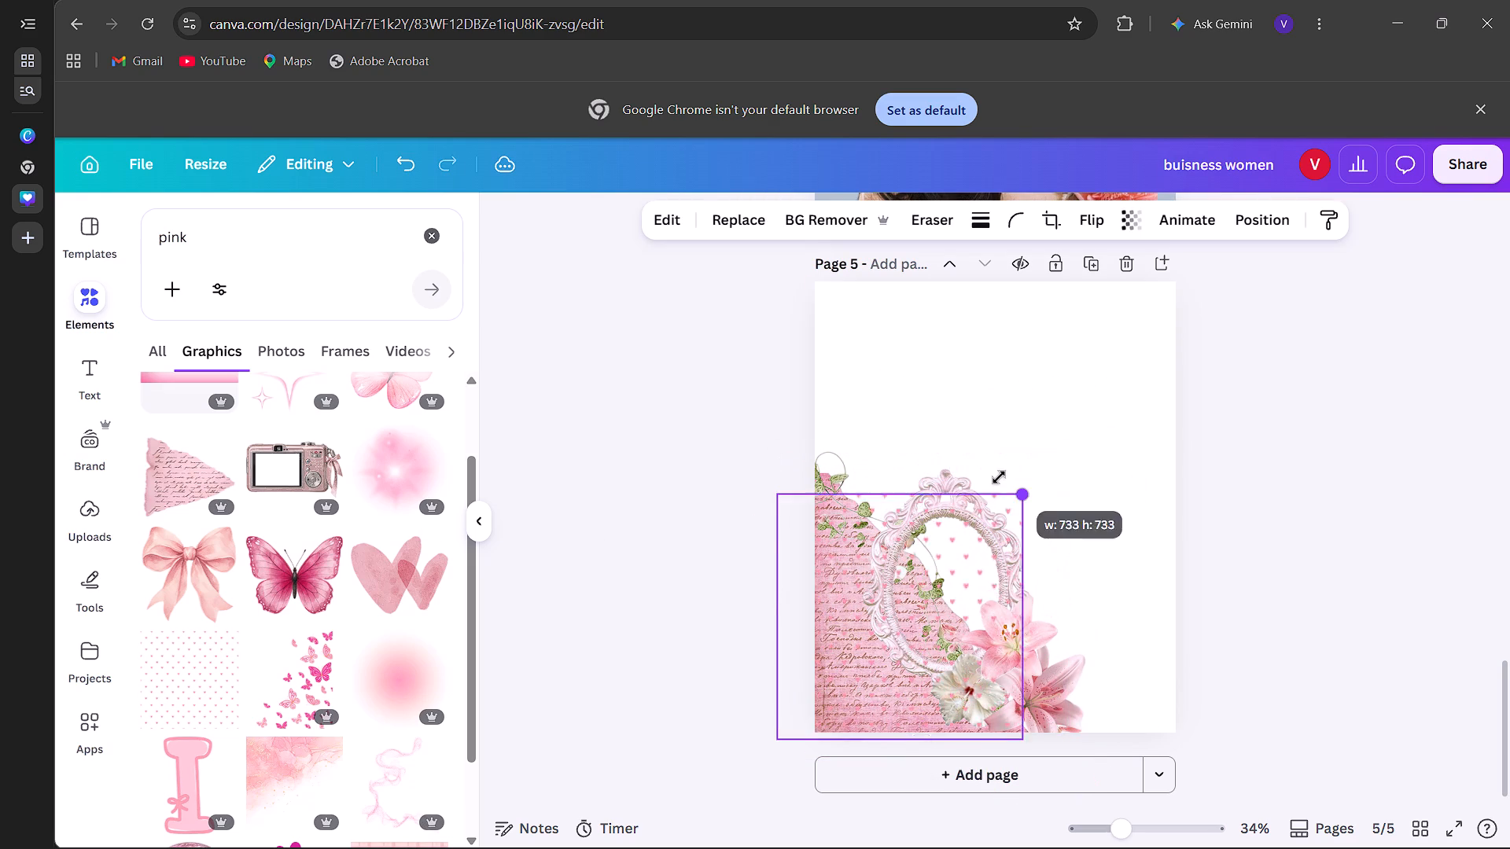
drag(999, 477, 1009, 502)
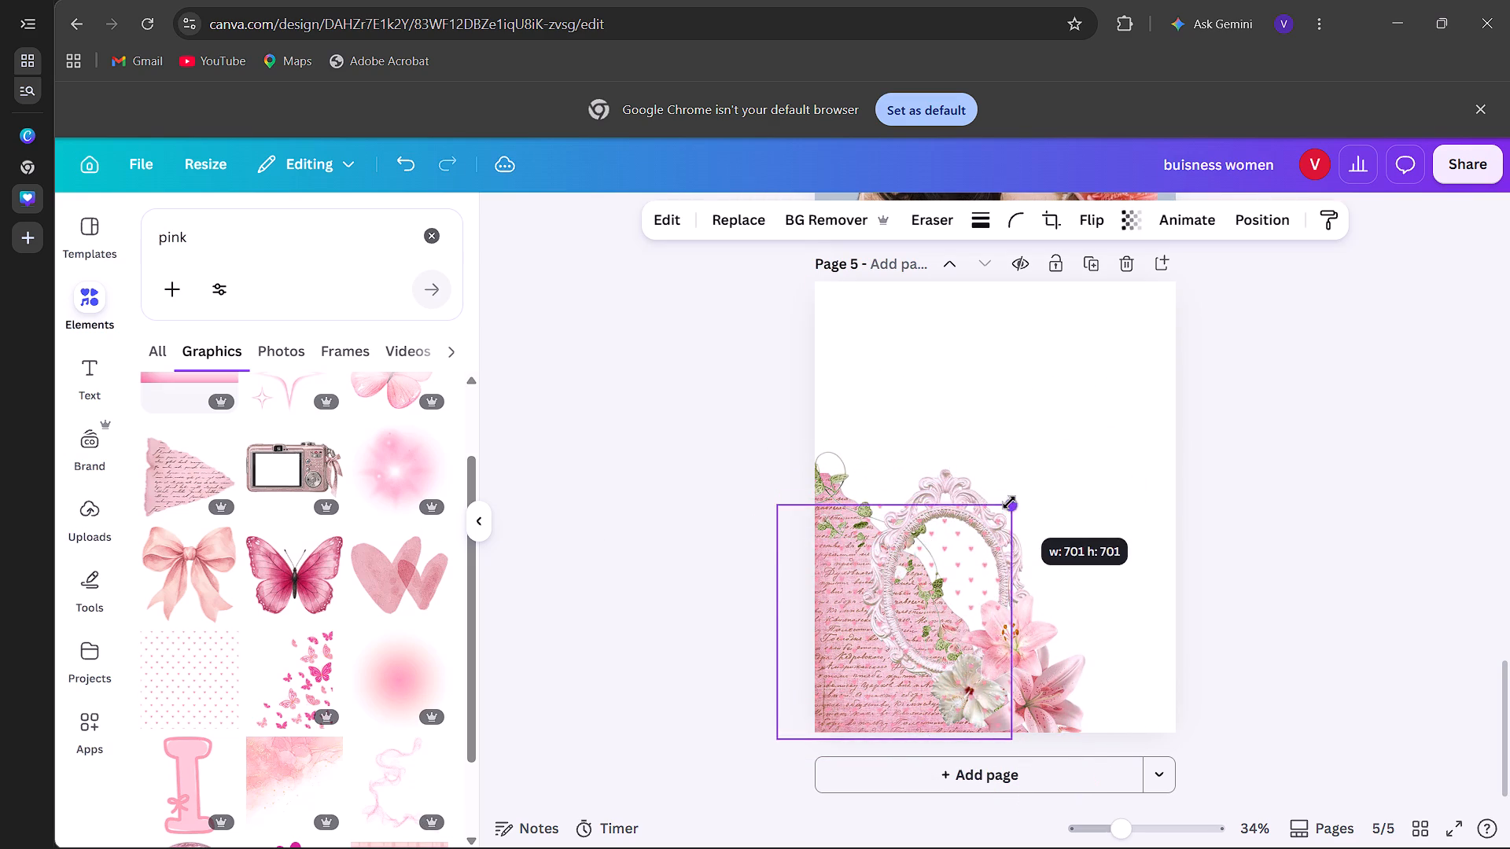
drag(1009, 502, 1055, 535)
click(1089, 493)
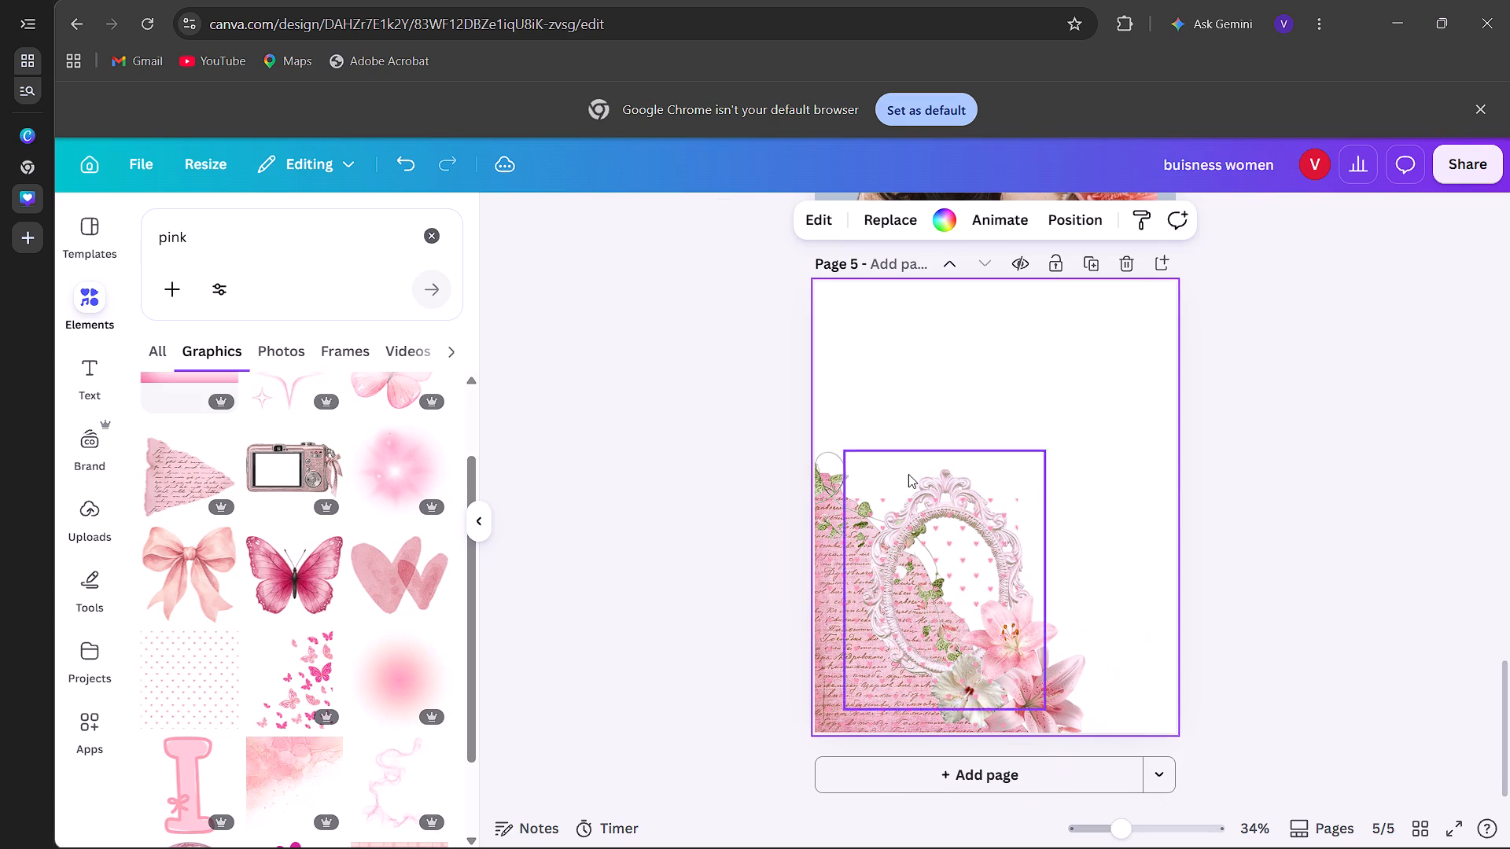
Add the pink butterfly swarm graphic, shrink it to about 288 × 370 px and place it over the oval frame's opening.
scroll(321, 614, down, 2)
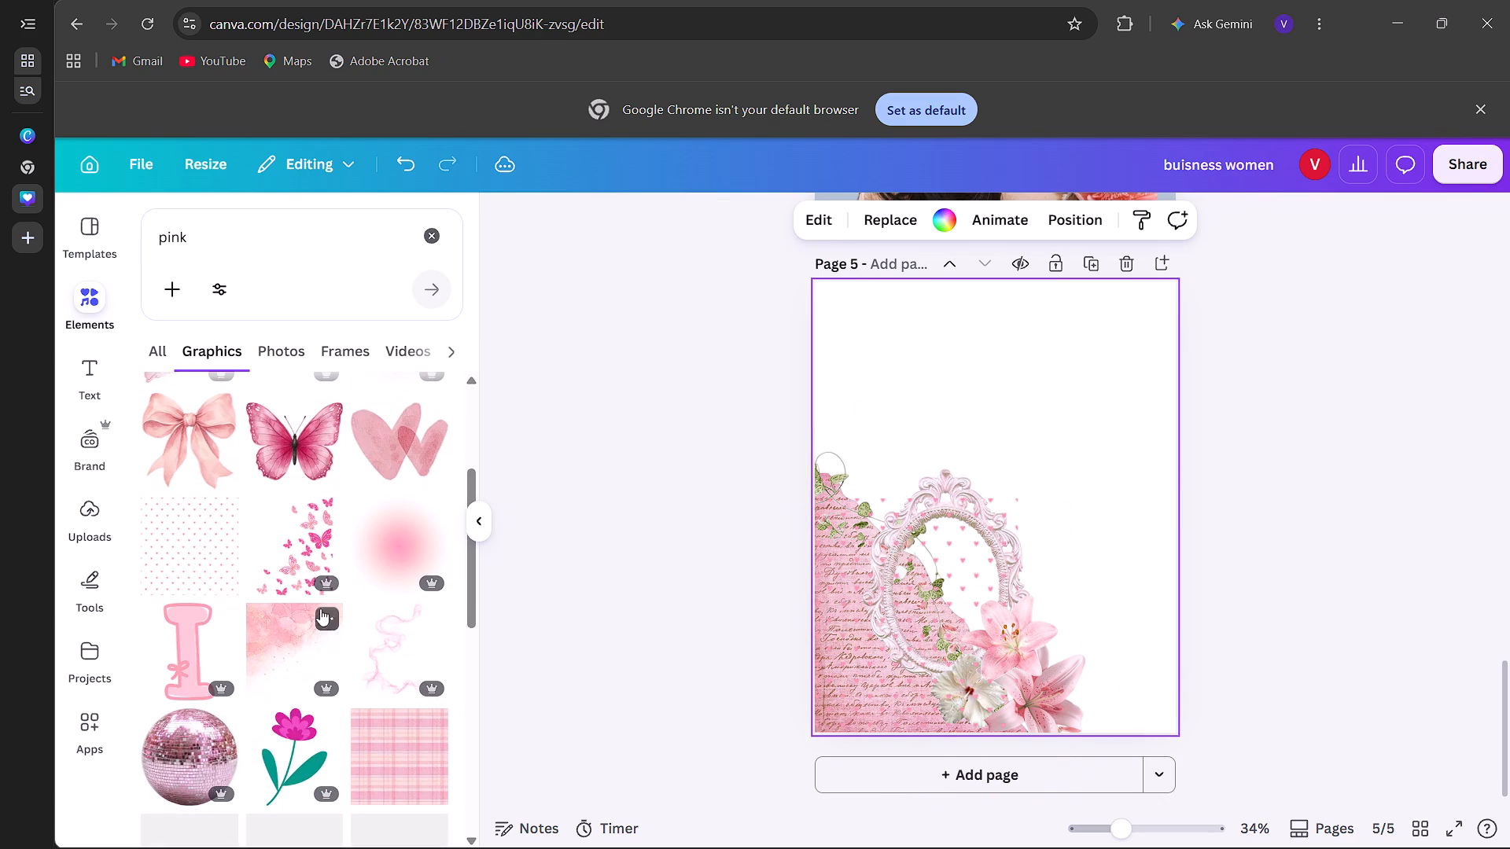
click(315, 582)
drag(315, 582, 289, 573)
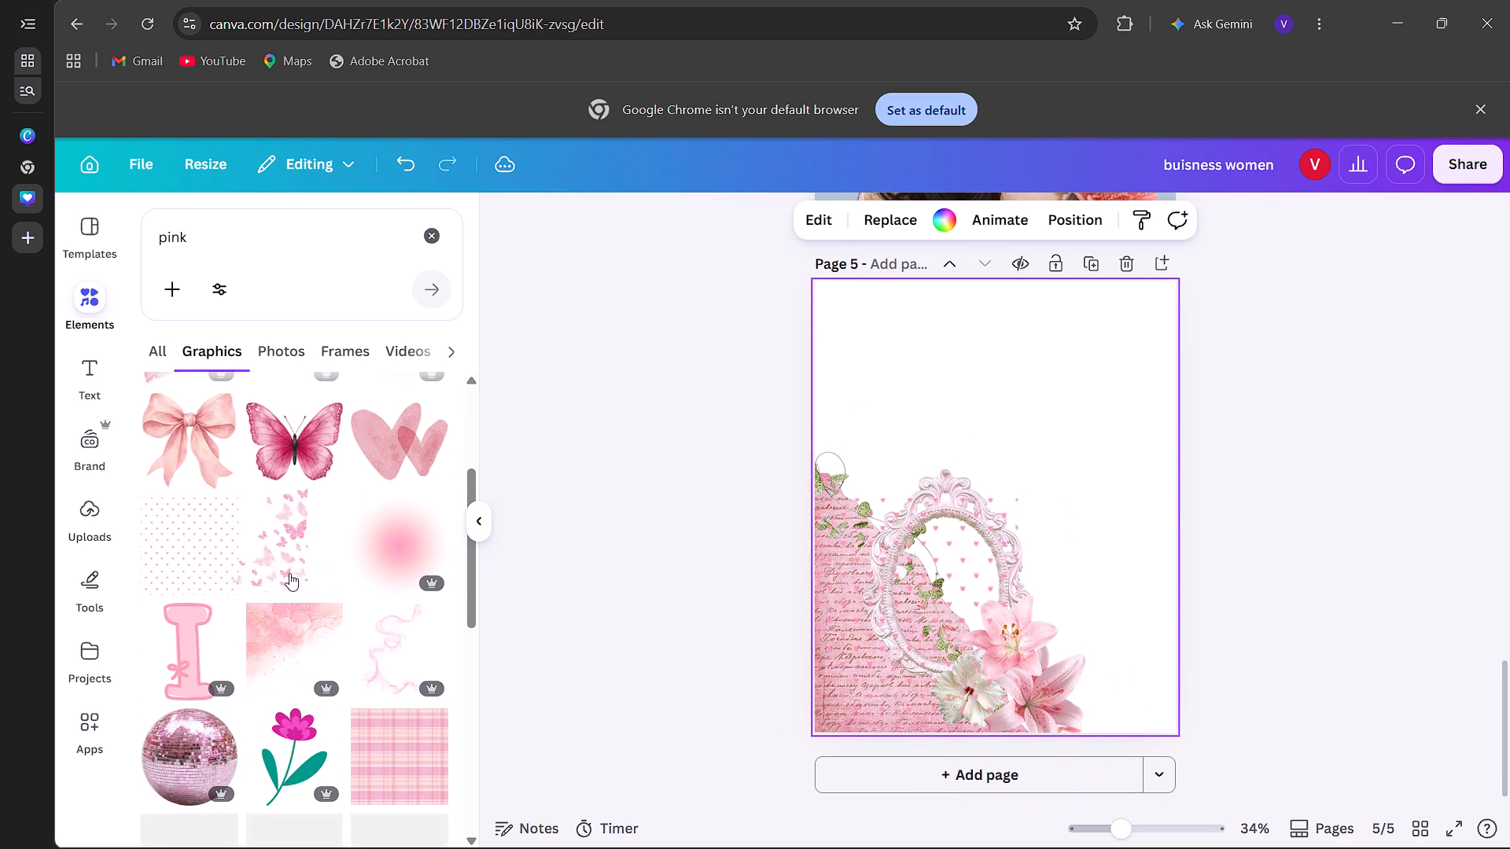
click(289, 573)
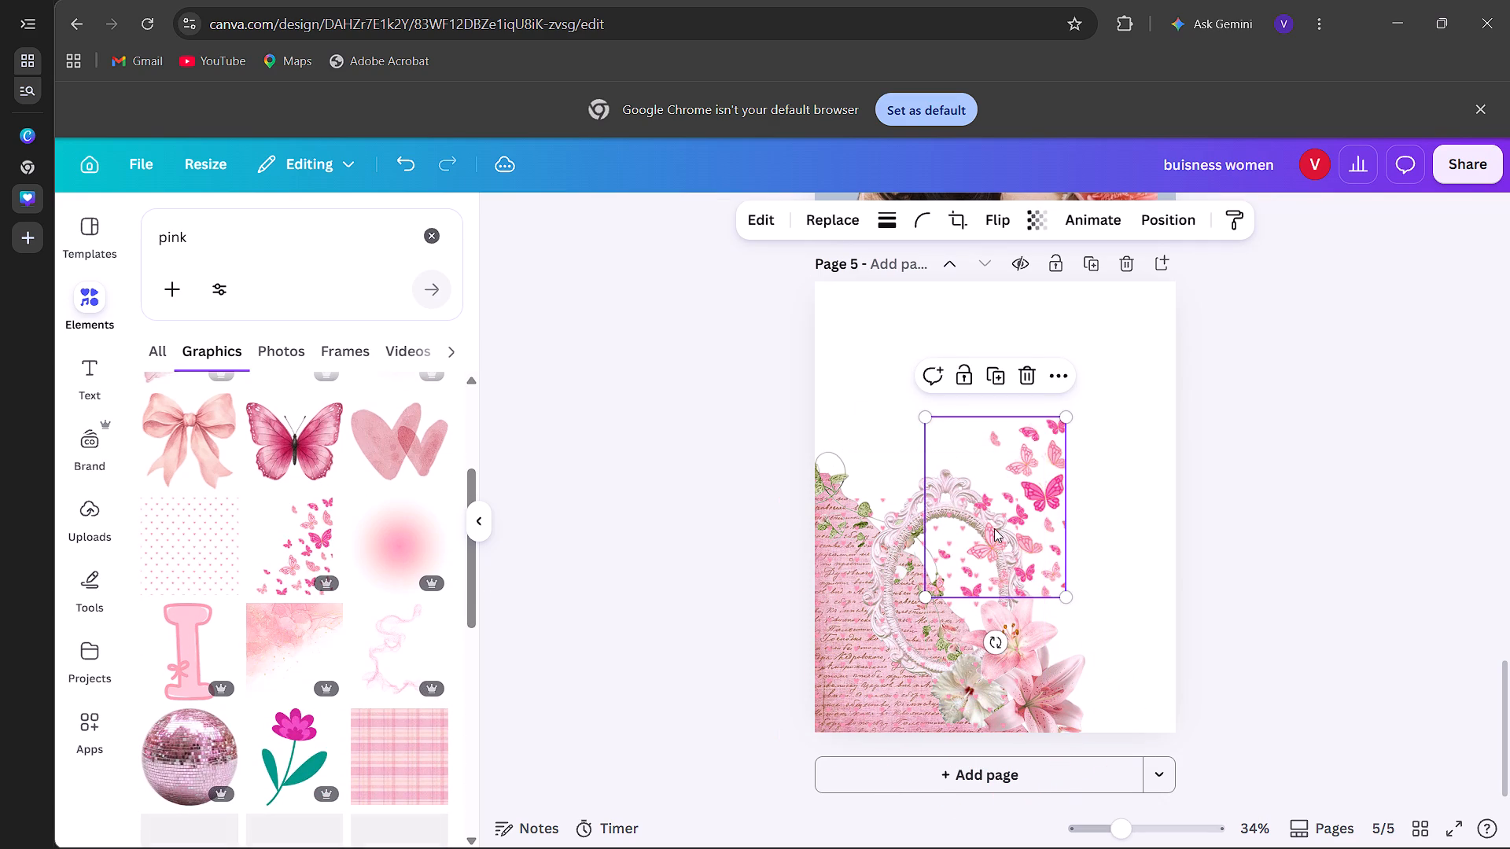
drag(994, 528, 963, 647)
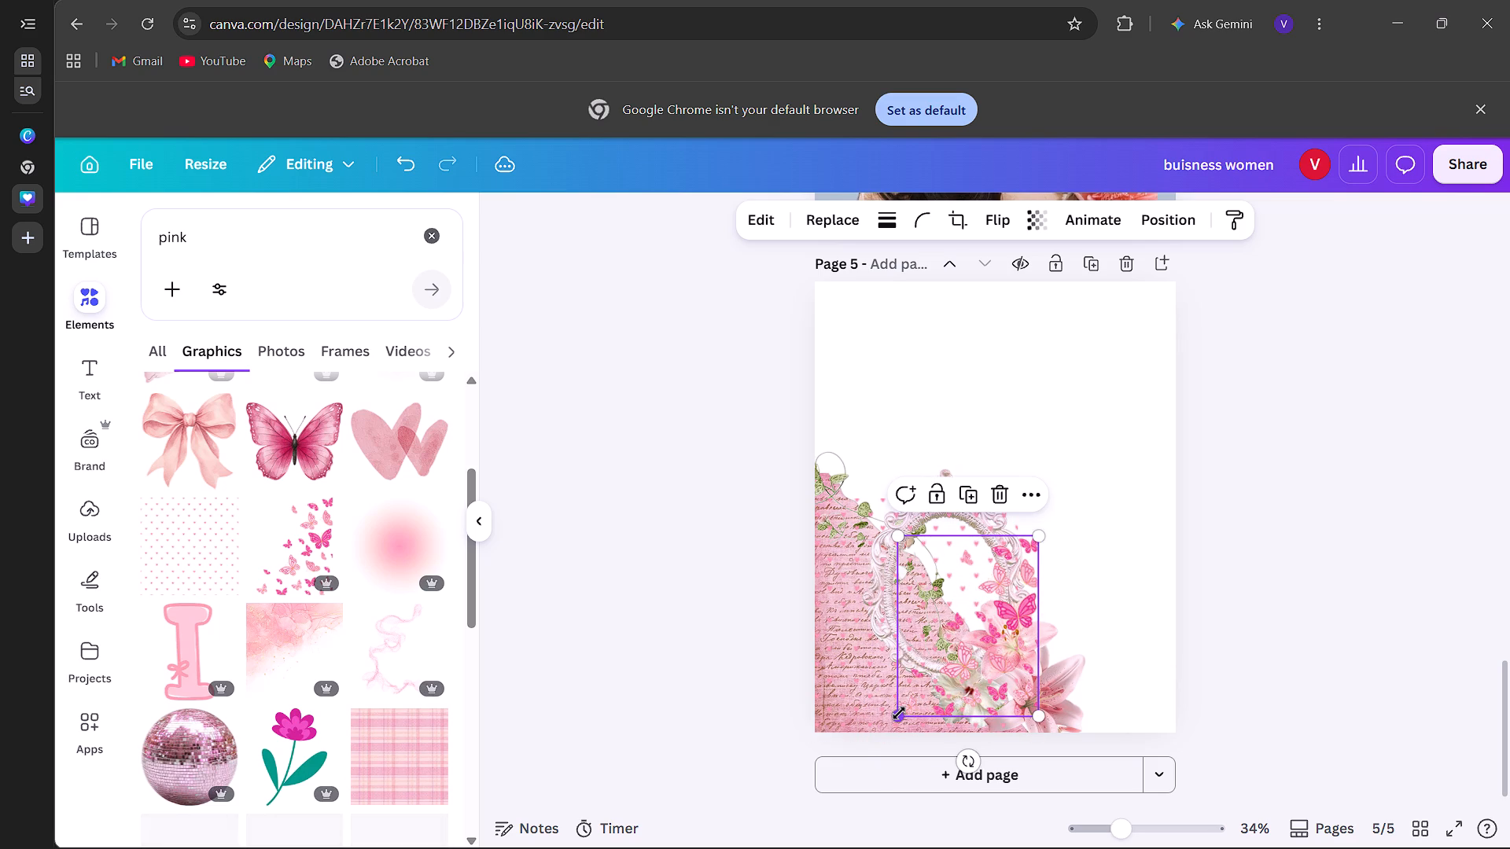
drag(899, 713, 1020, 600)
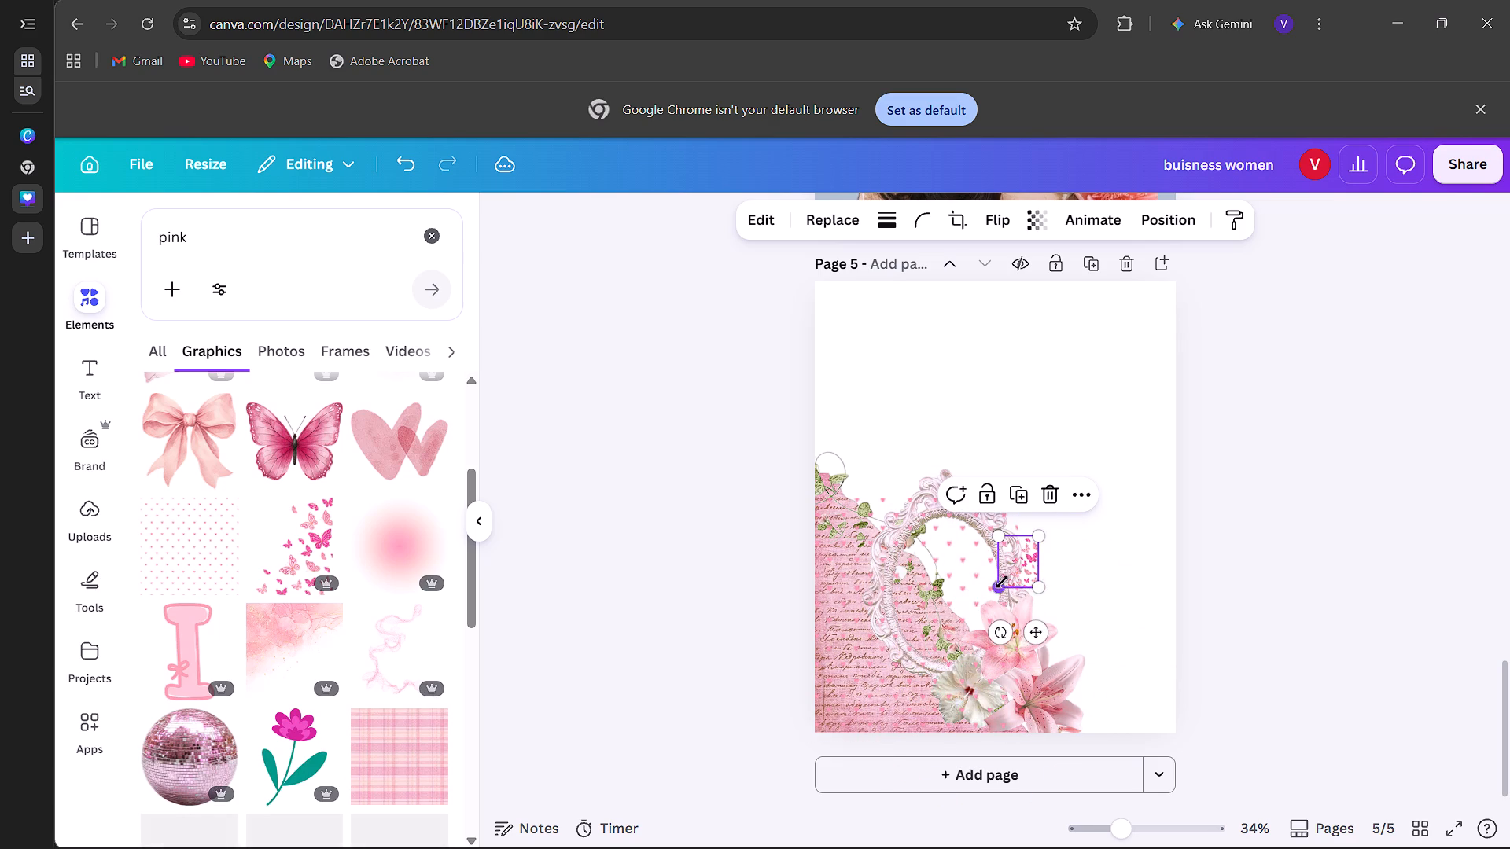
drag(1000, 584, 945, 658)
drag(1003, 621, 984, 635)
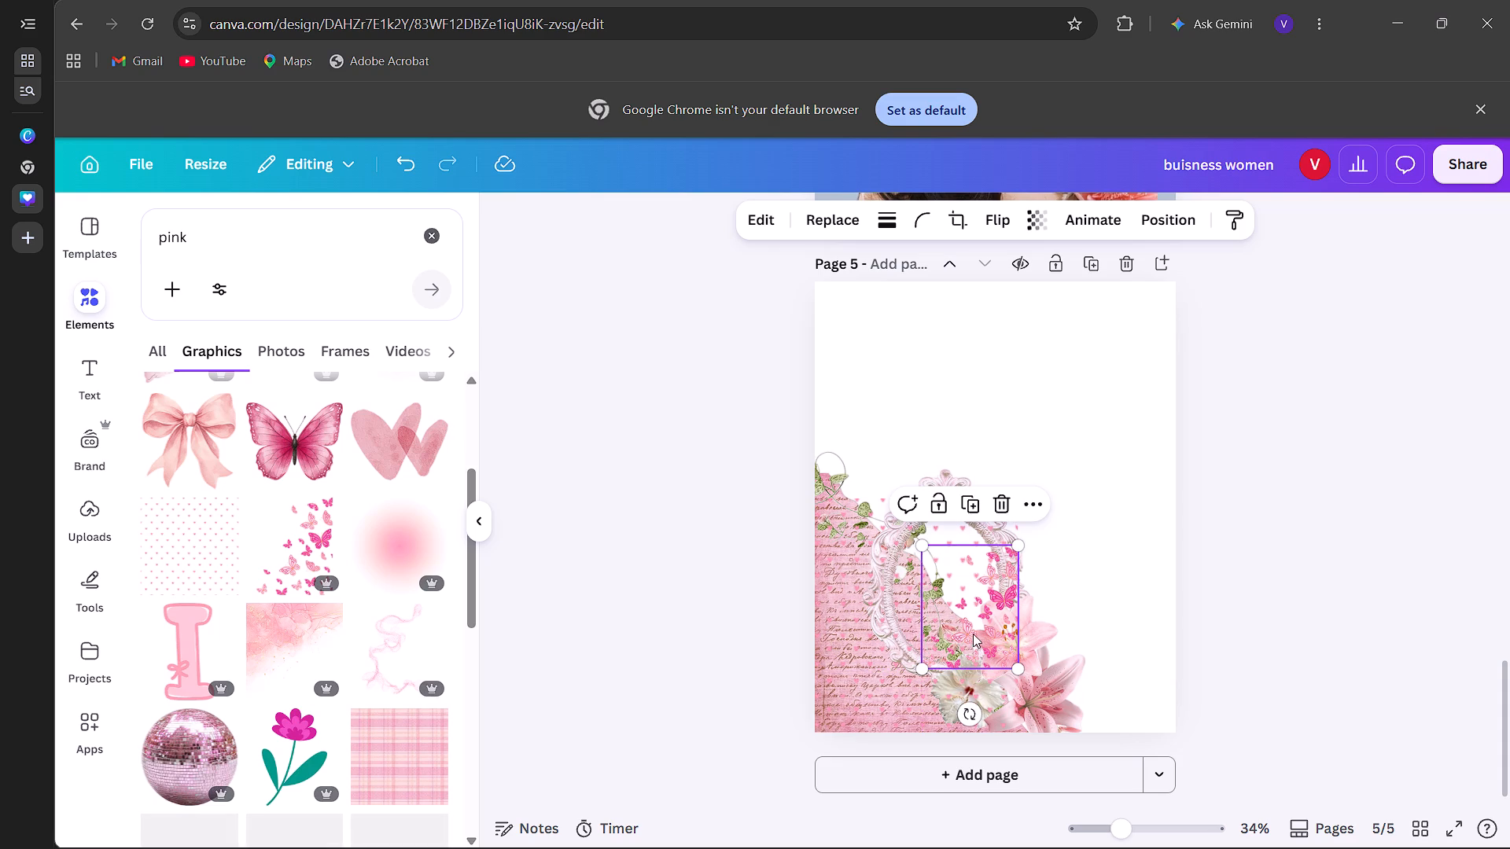
Send the butterfly swarm graphic backward in the layer order.
click(1162, 223)
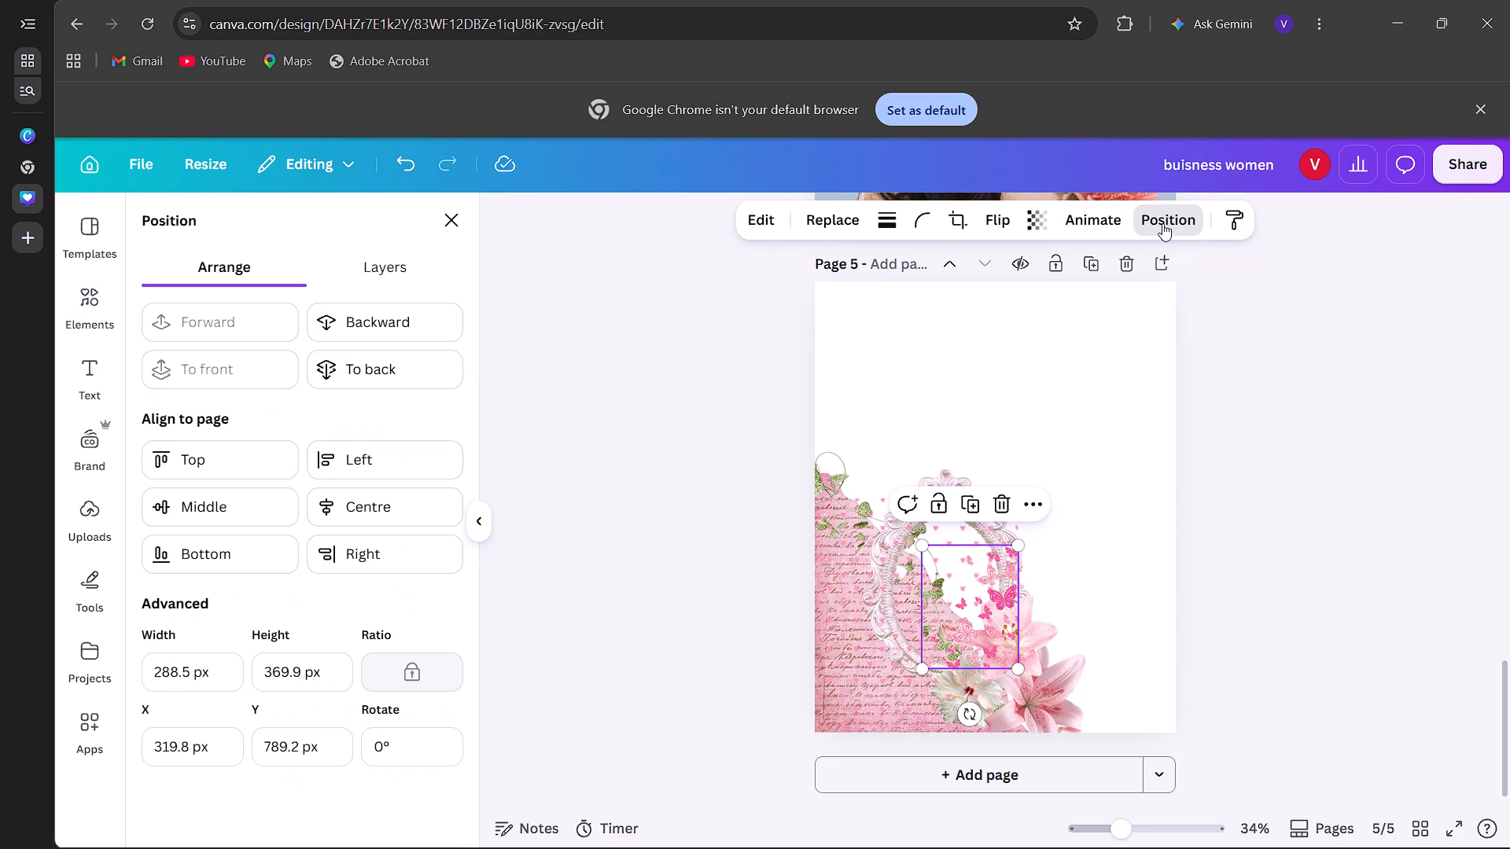
click(408, 341)
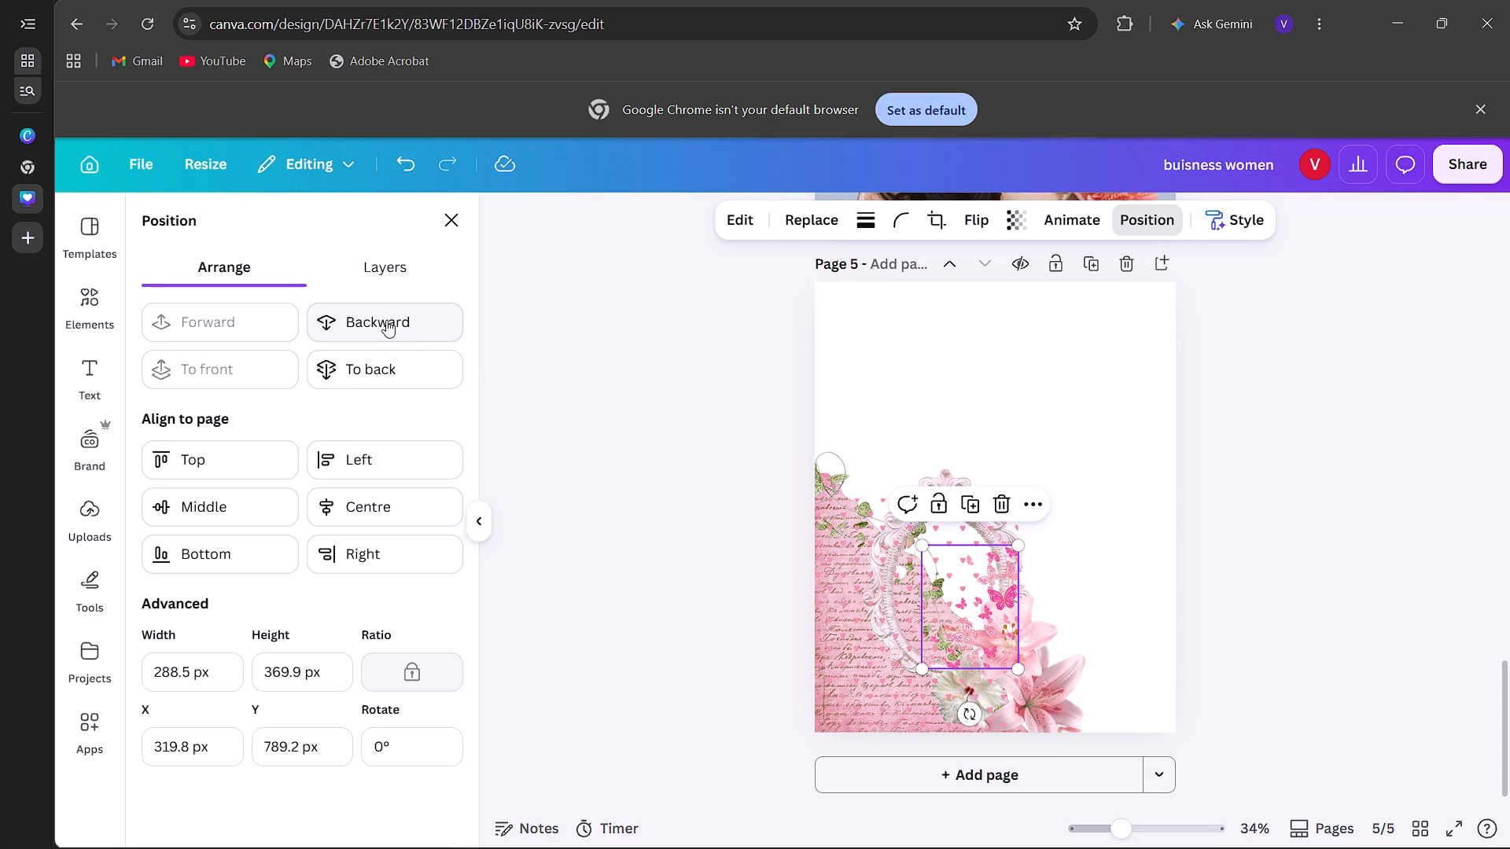
click(386, 320)
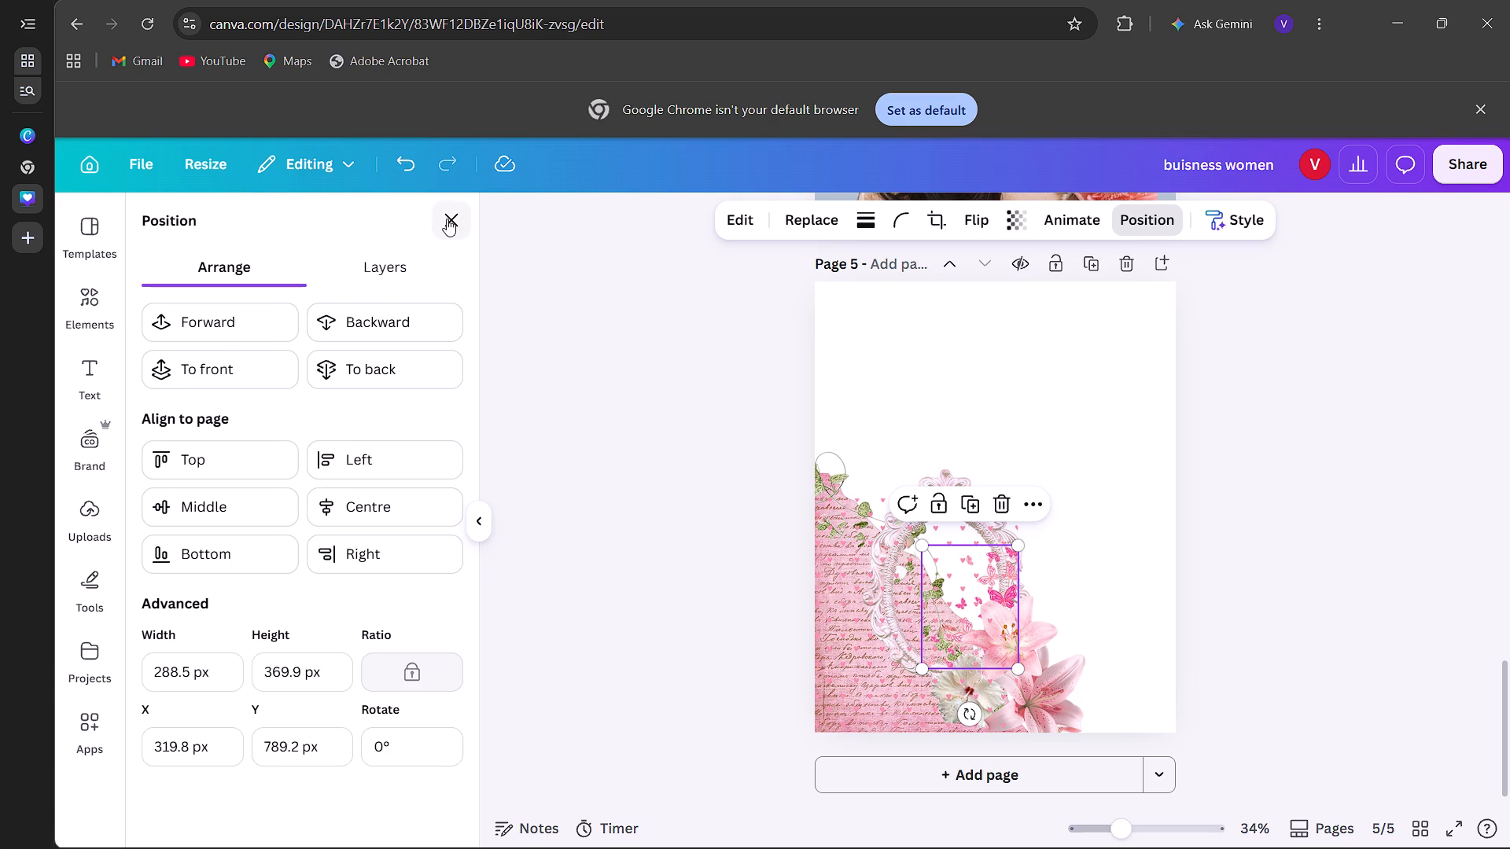
click(447, 219)
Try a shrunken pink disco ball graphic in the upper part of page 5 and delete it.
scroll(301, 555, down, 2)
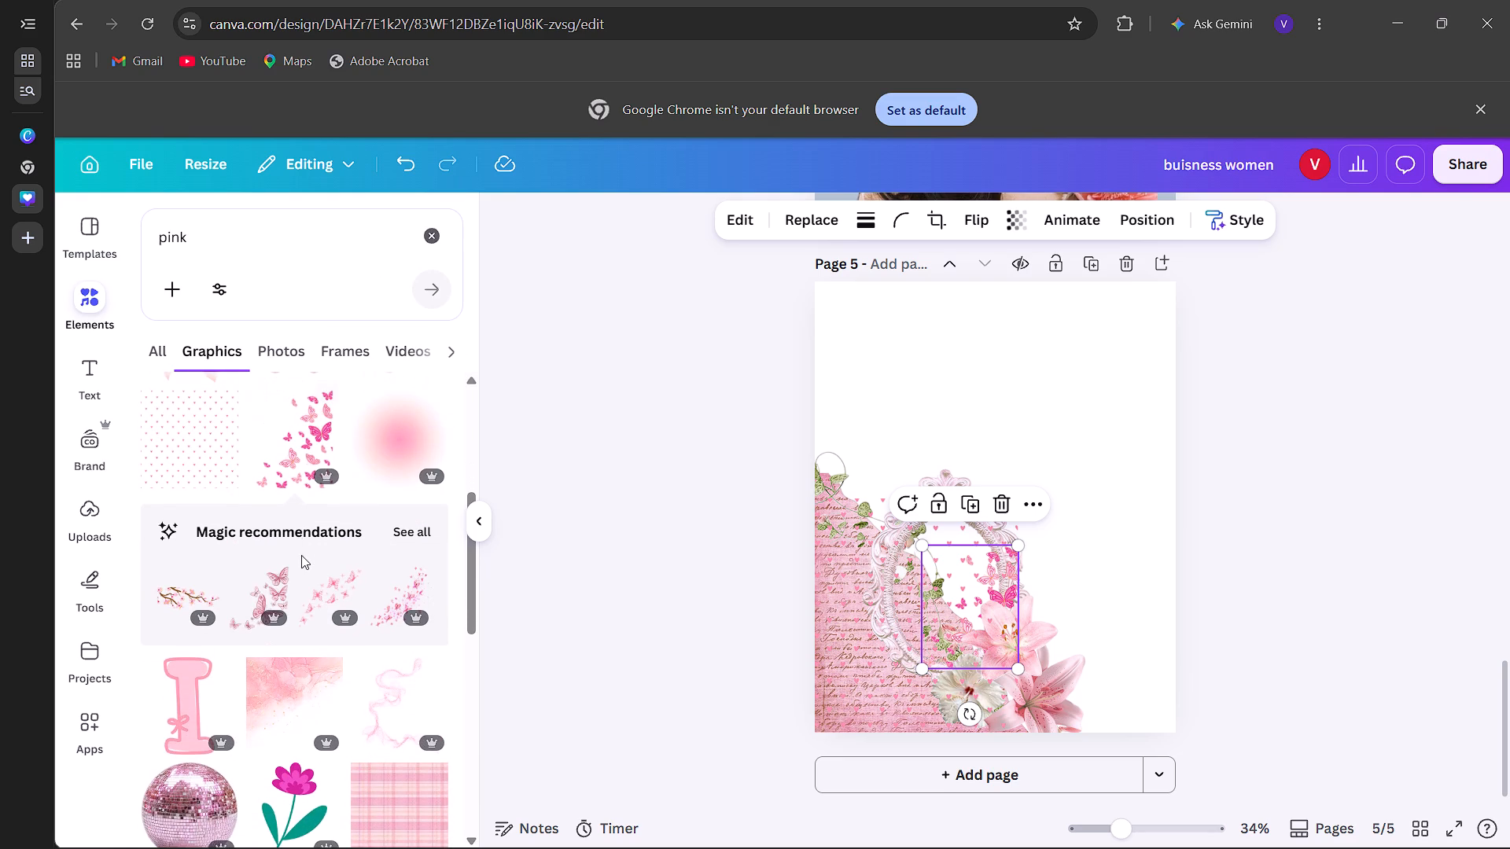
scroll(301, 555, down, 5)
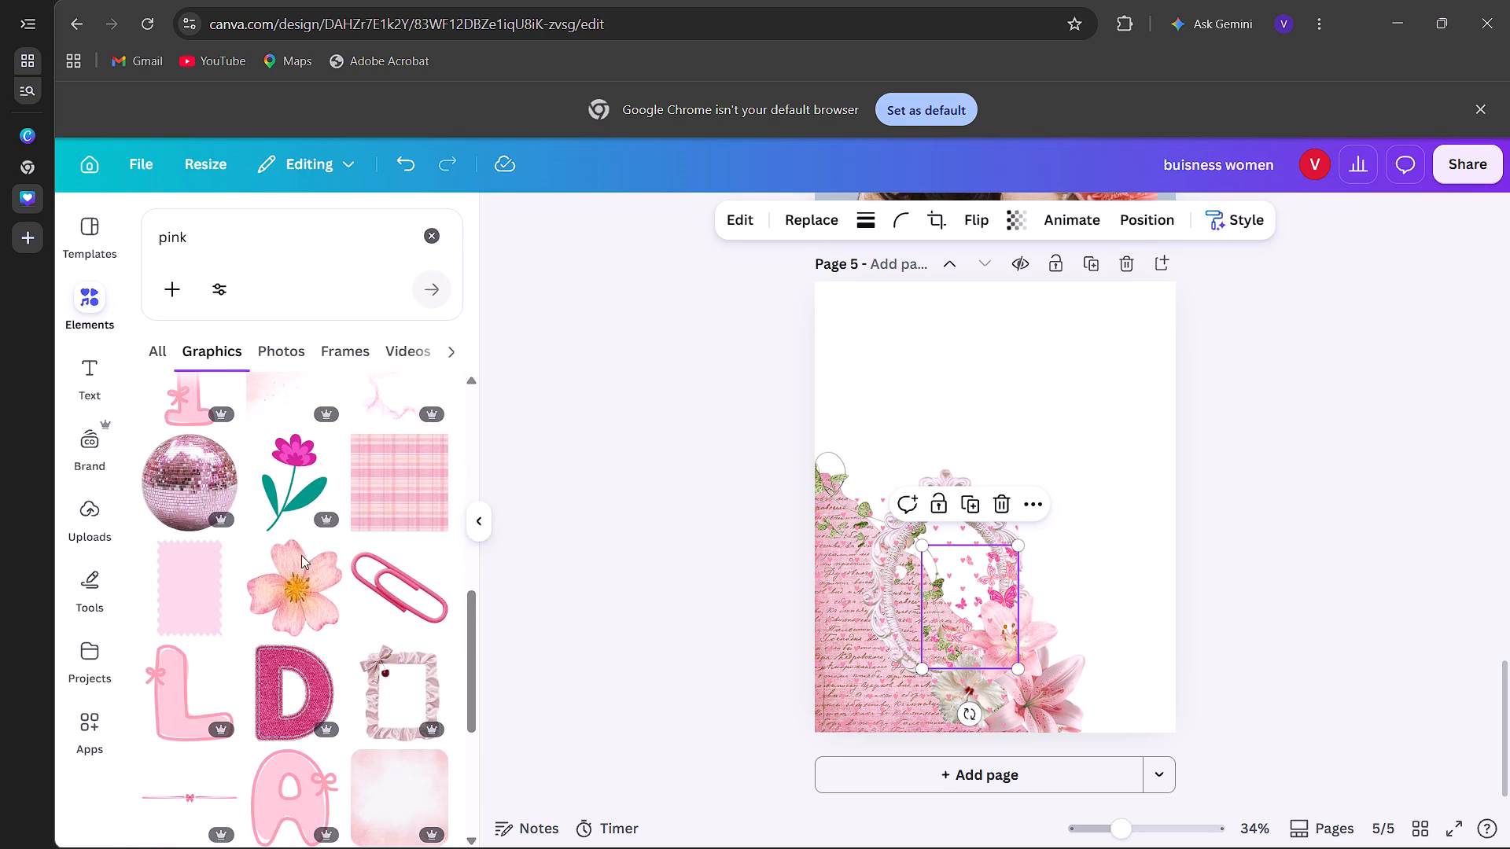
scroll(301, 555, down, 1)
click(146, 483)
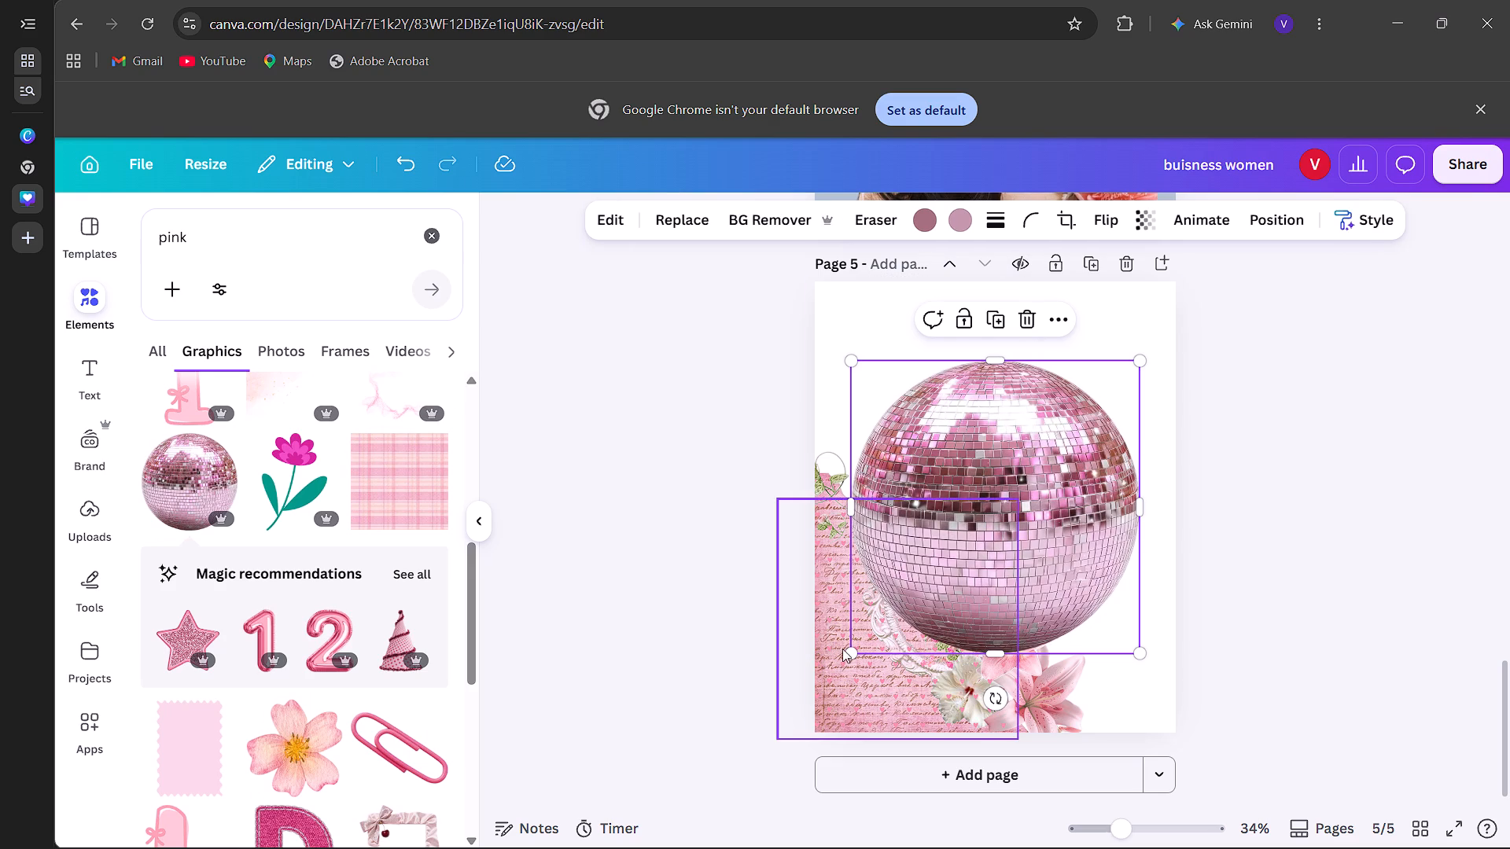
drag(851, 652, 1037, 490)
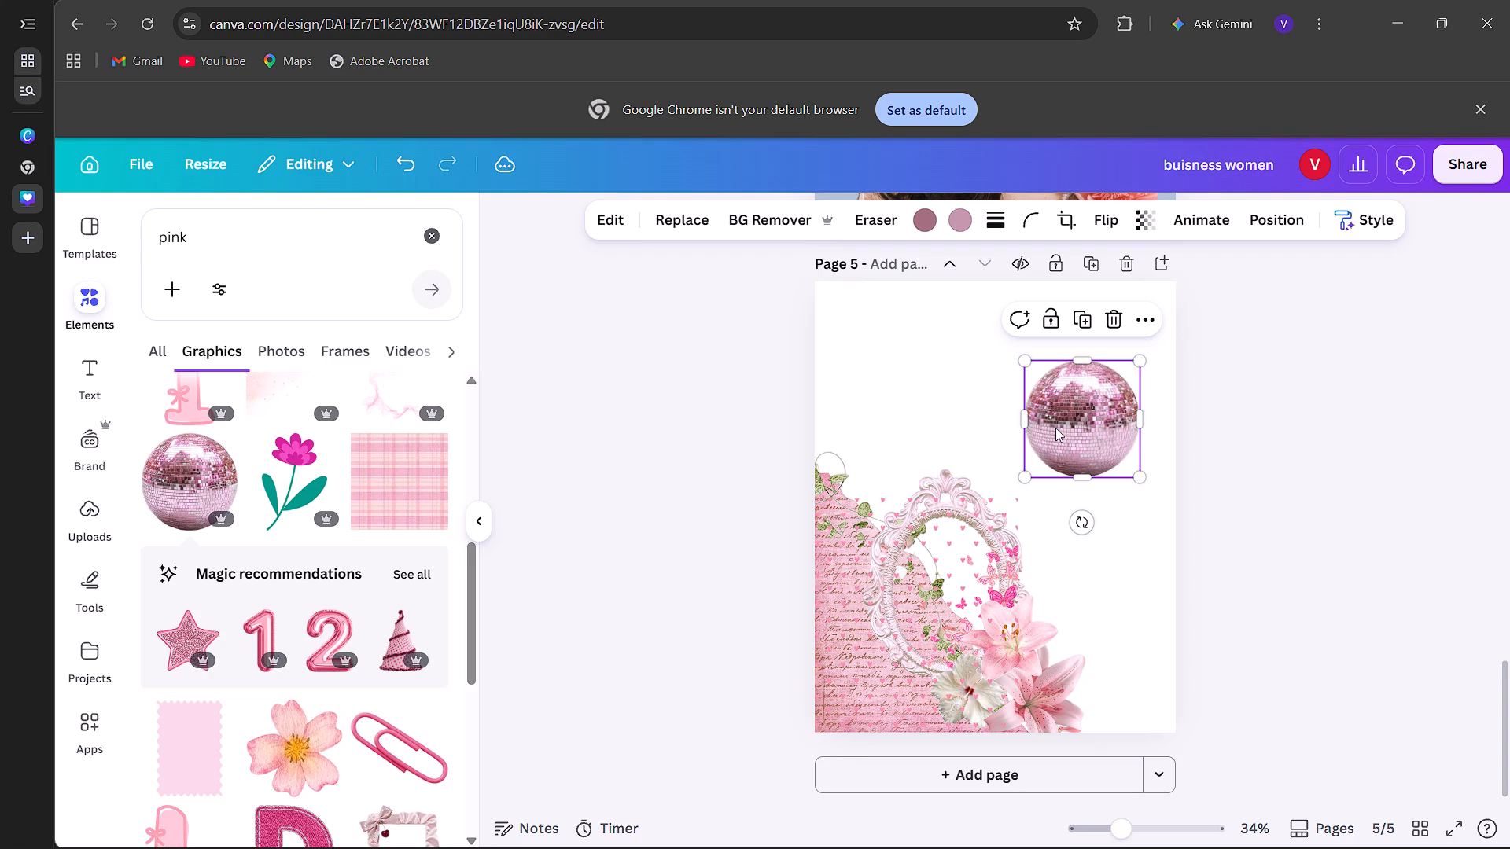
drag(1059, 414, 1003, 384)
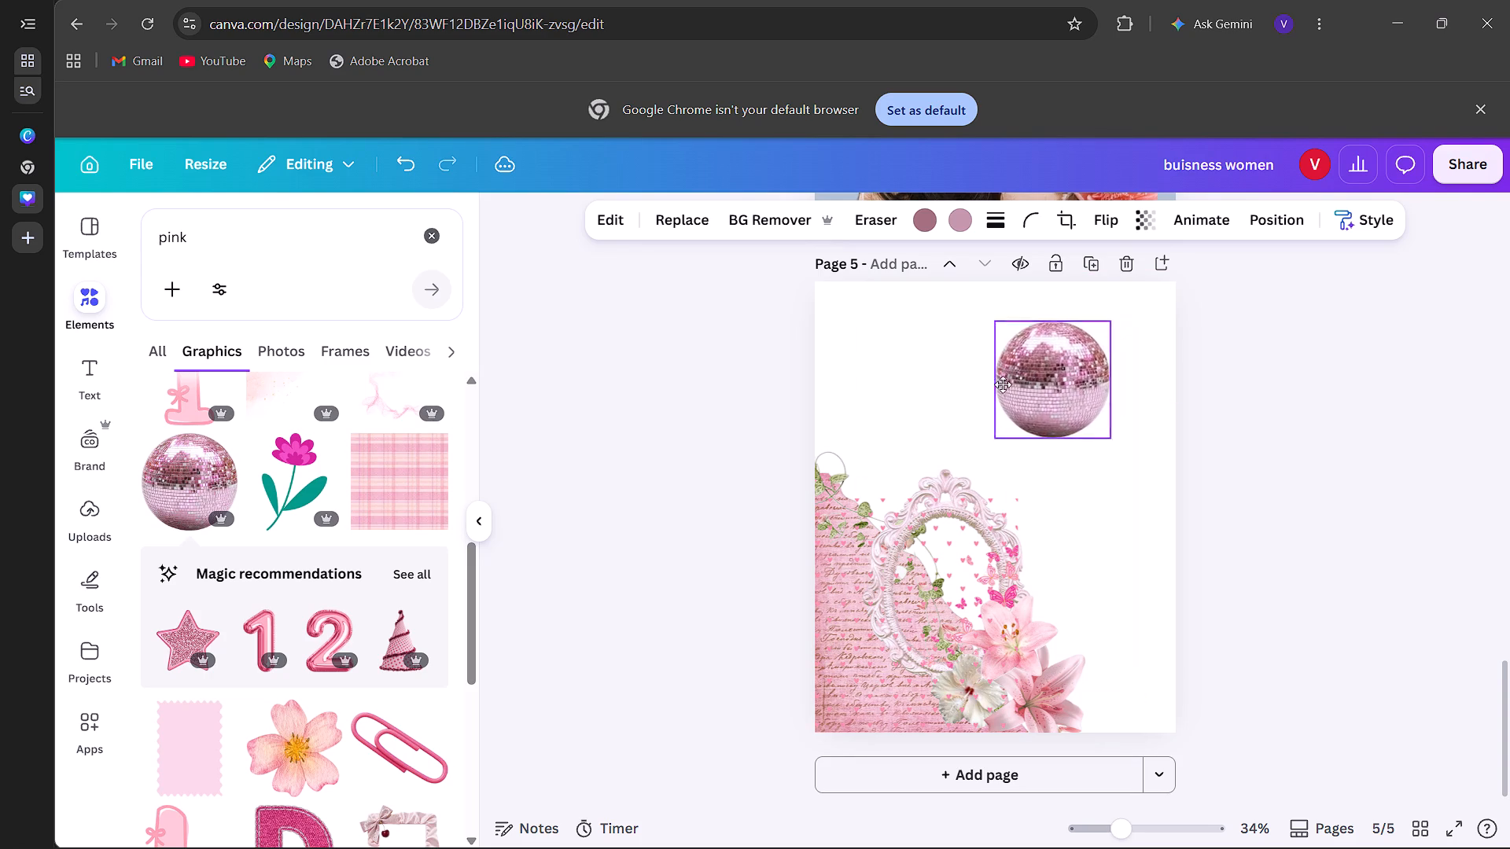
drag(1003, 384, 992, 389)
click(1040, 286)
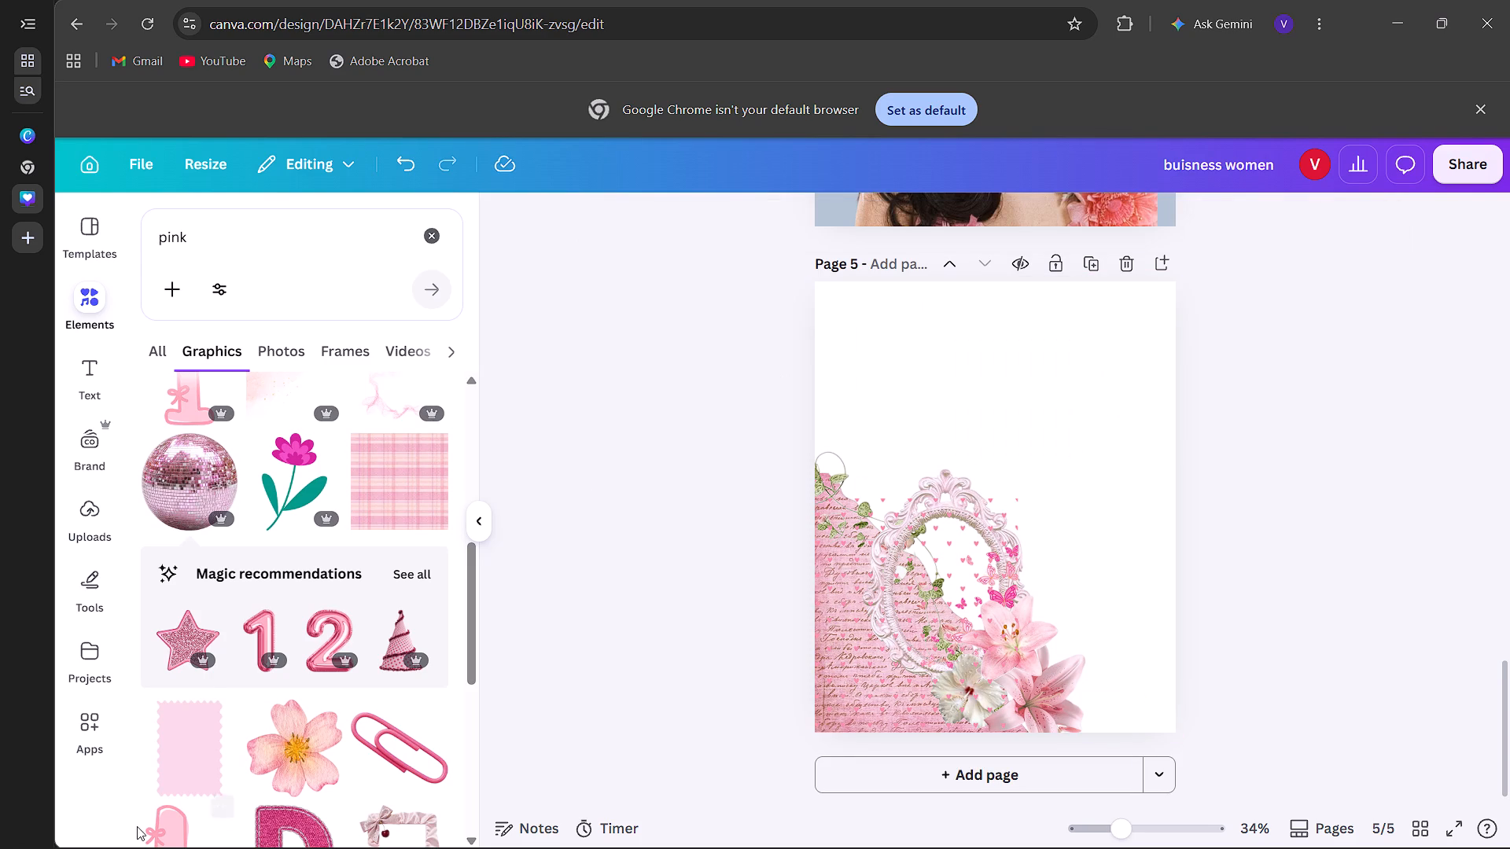
Add the pink ruffled frame with bow and cherry, shrink it and place it above the script paper at the page's left edge.
scroll(200, 775, down, 2)
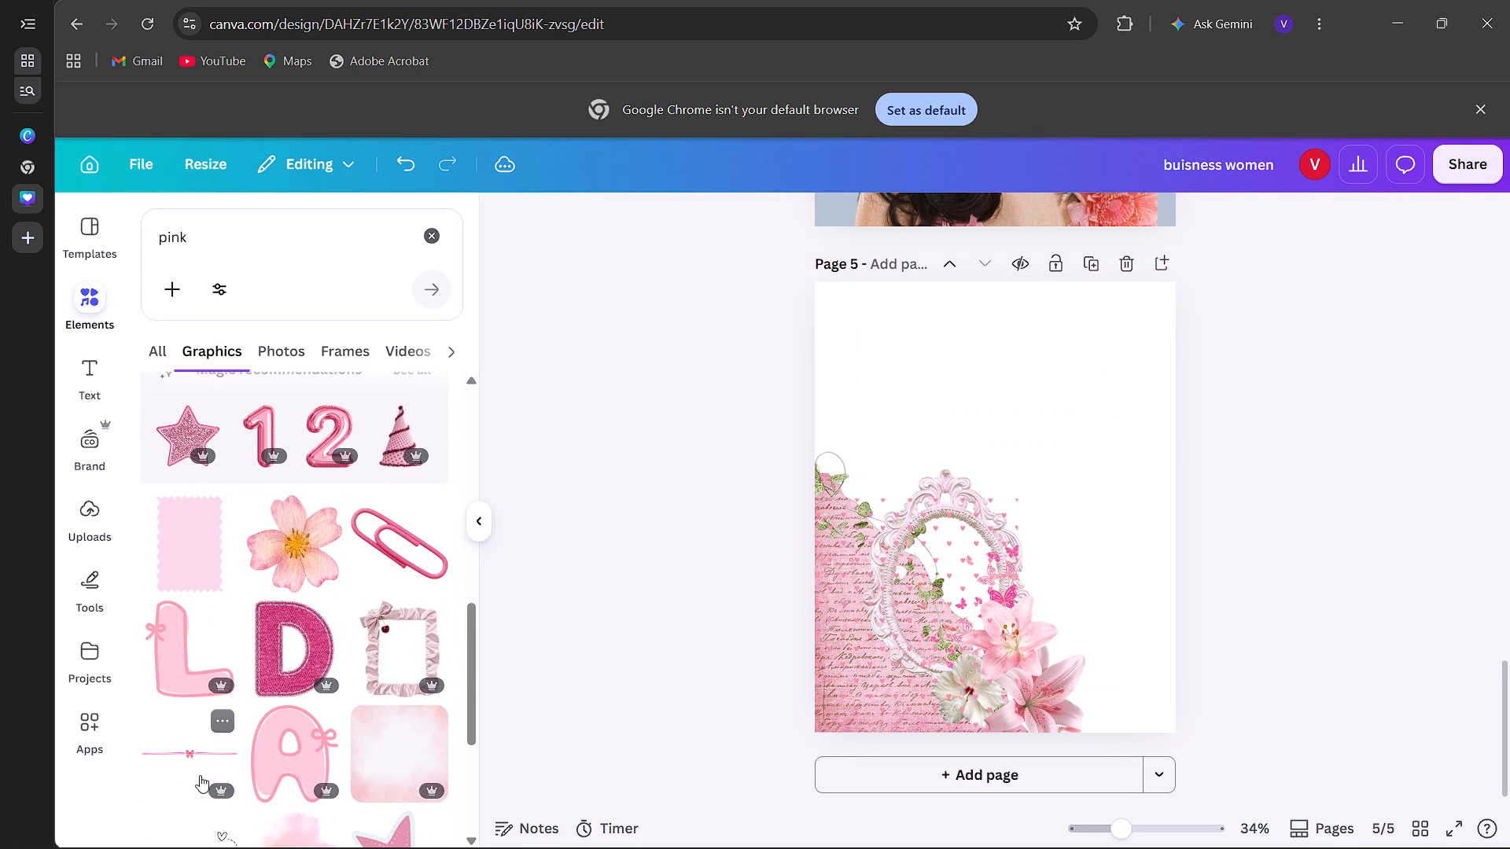
click(405, 654)
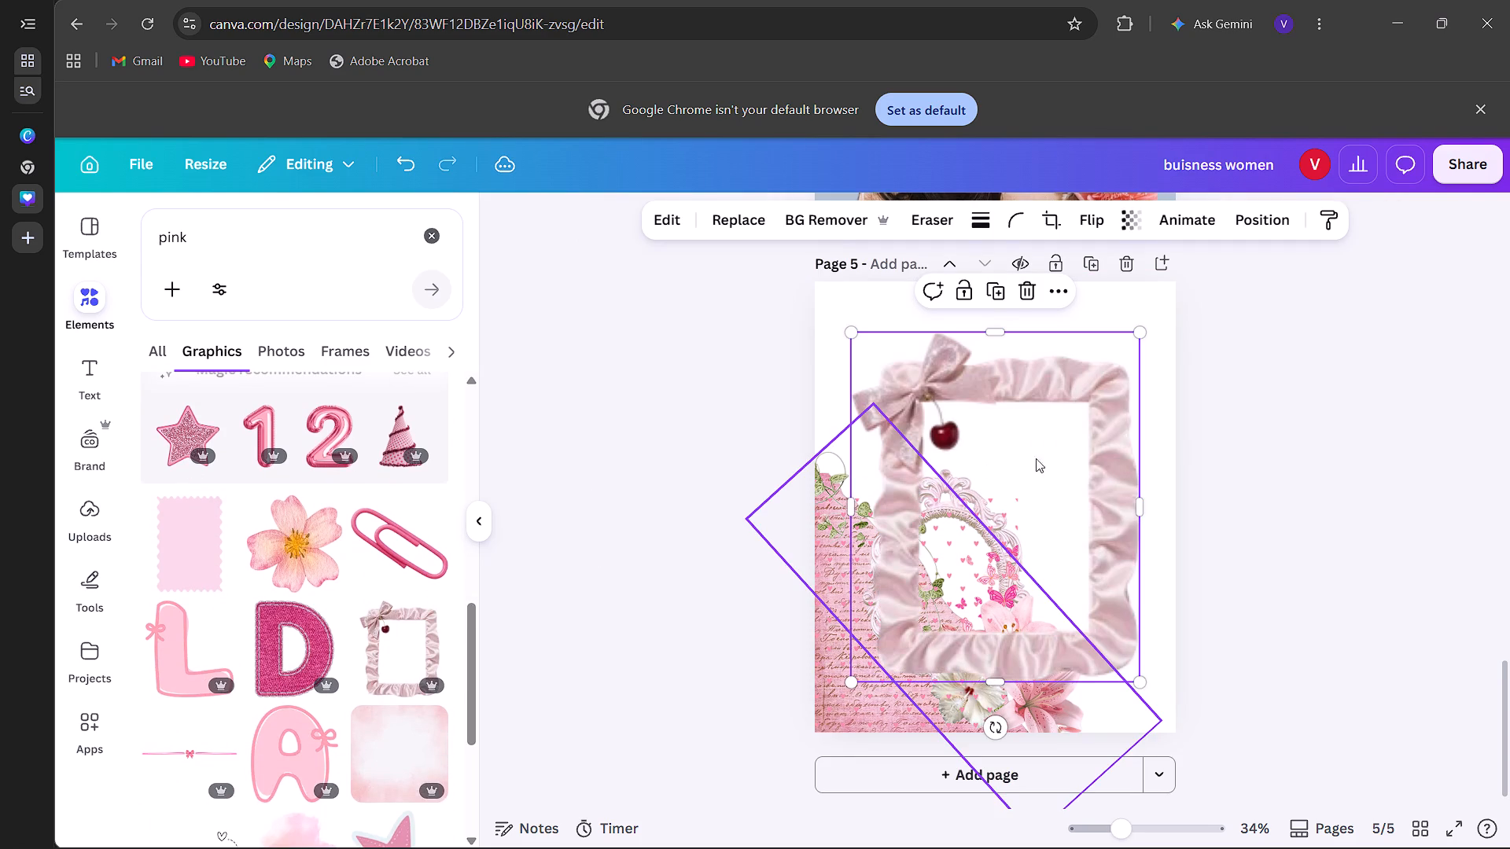
drag(1036, 516, 986, 465)
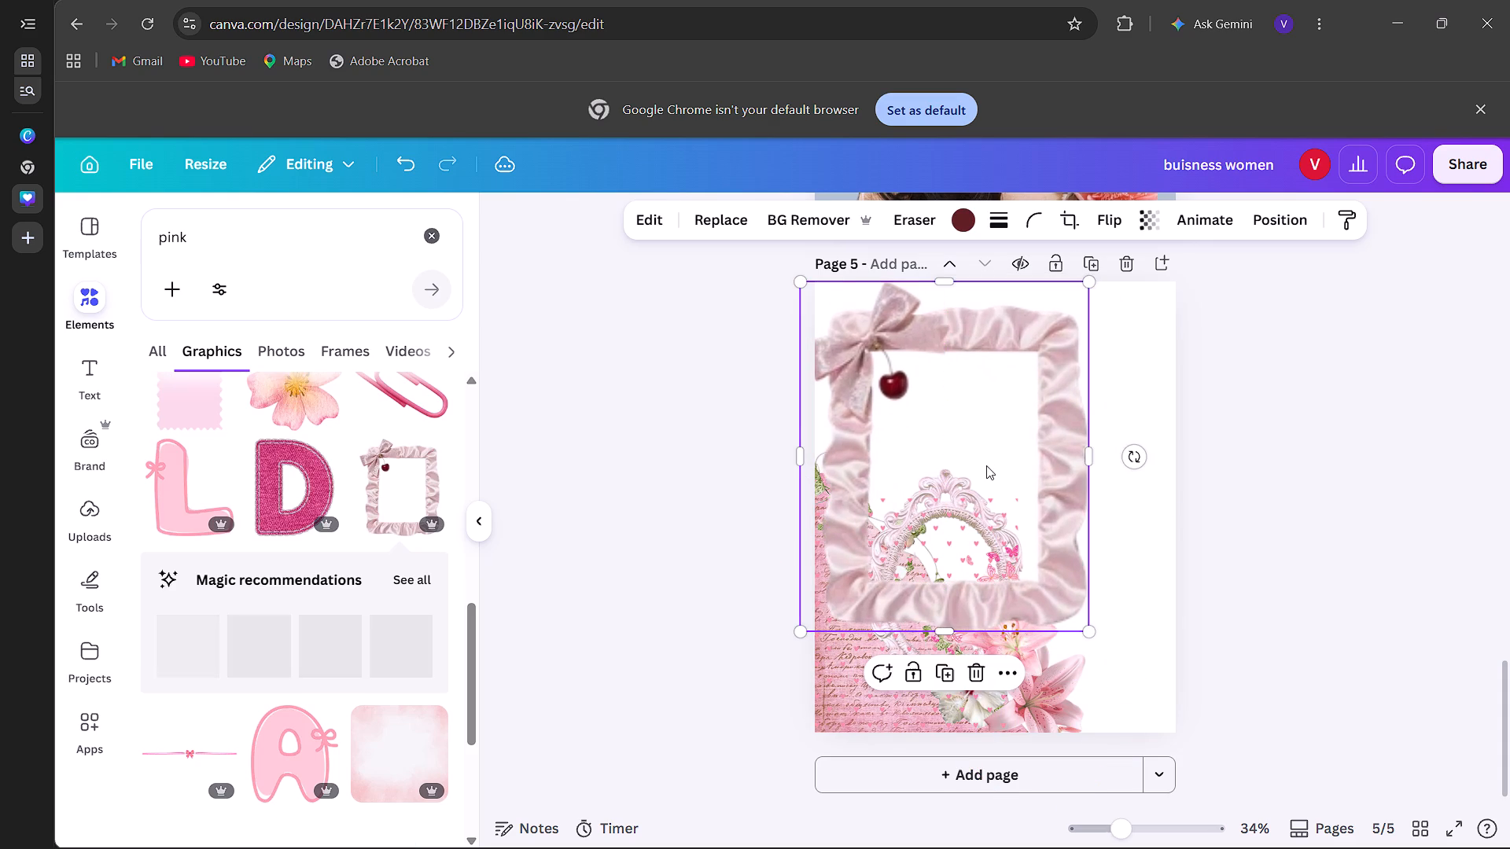
drag(805, 631, 1121, 452)
drag(1048, 326, 1129, 498)
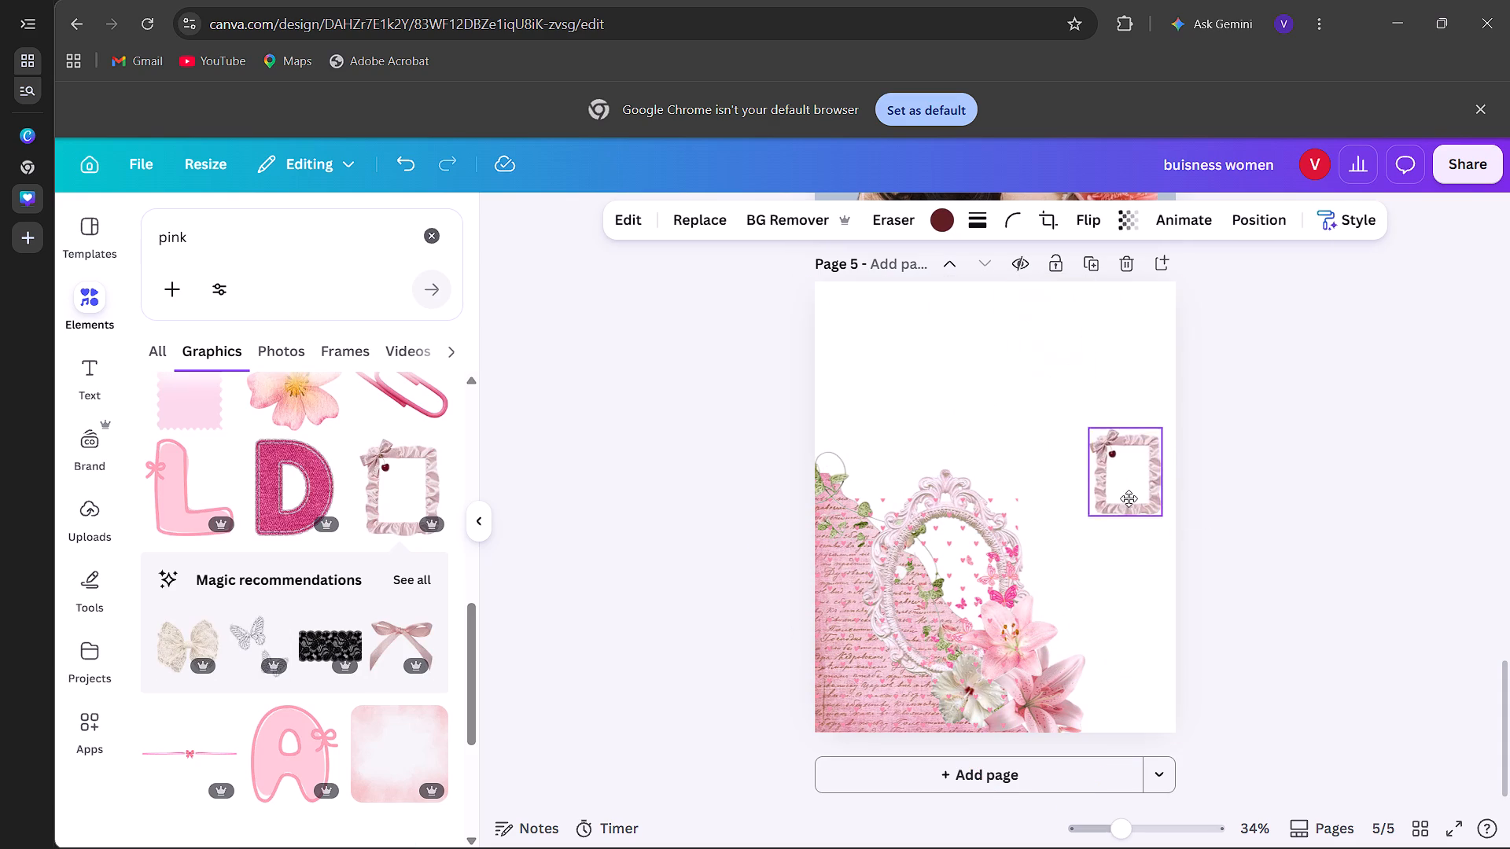
drag(1129, 498, 1076, 485)
drag(1048, 528, 1015, 562)
drag(1077, 474, 1016, 566)
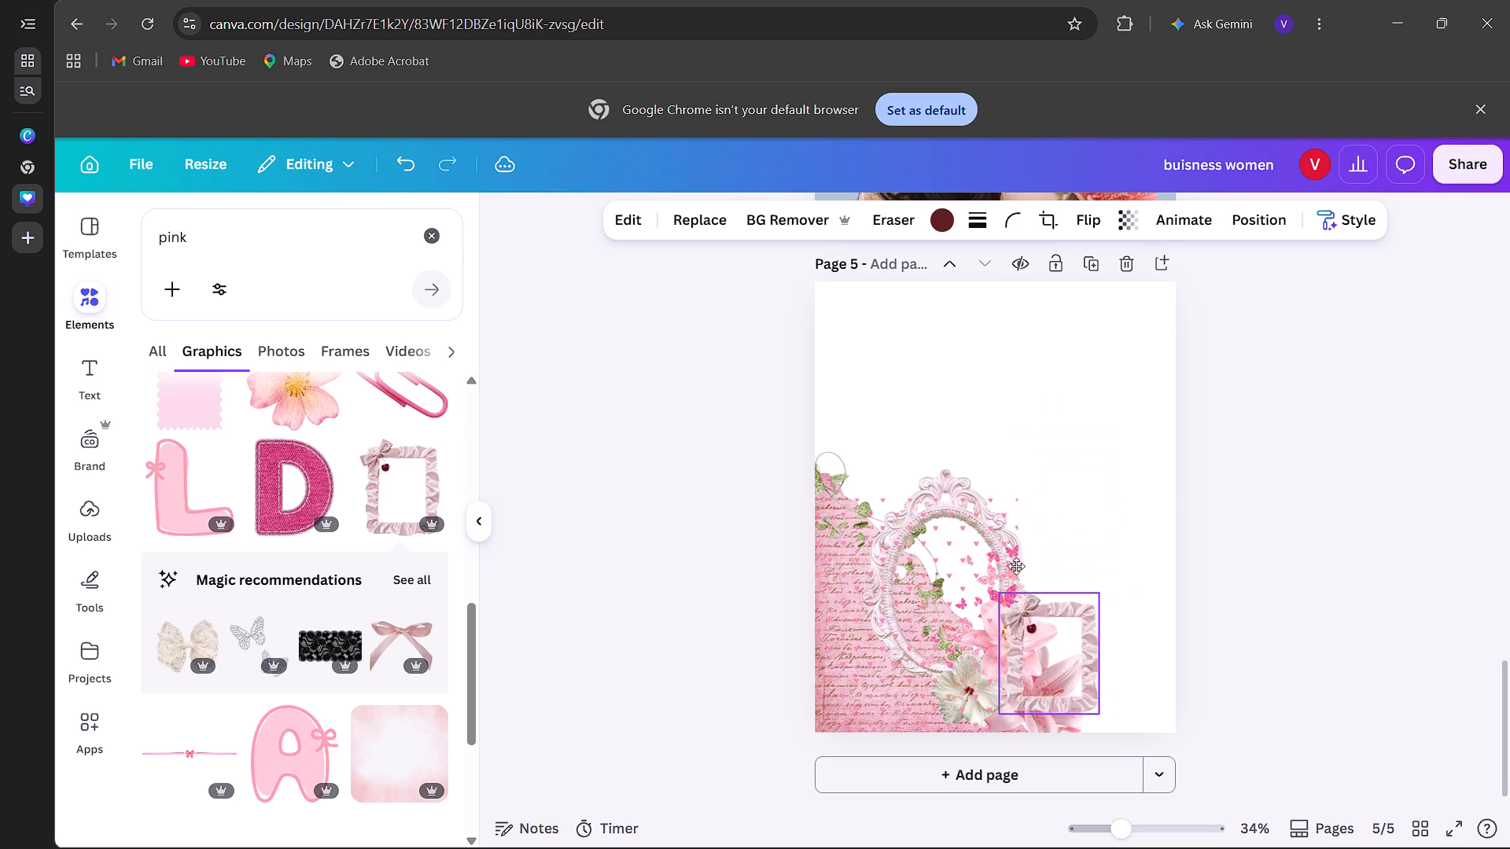
drag(1016, 566, 880, 454)
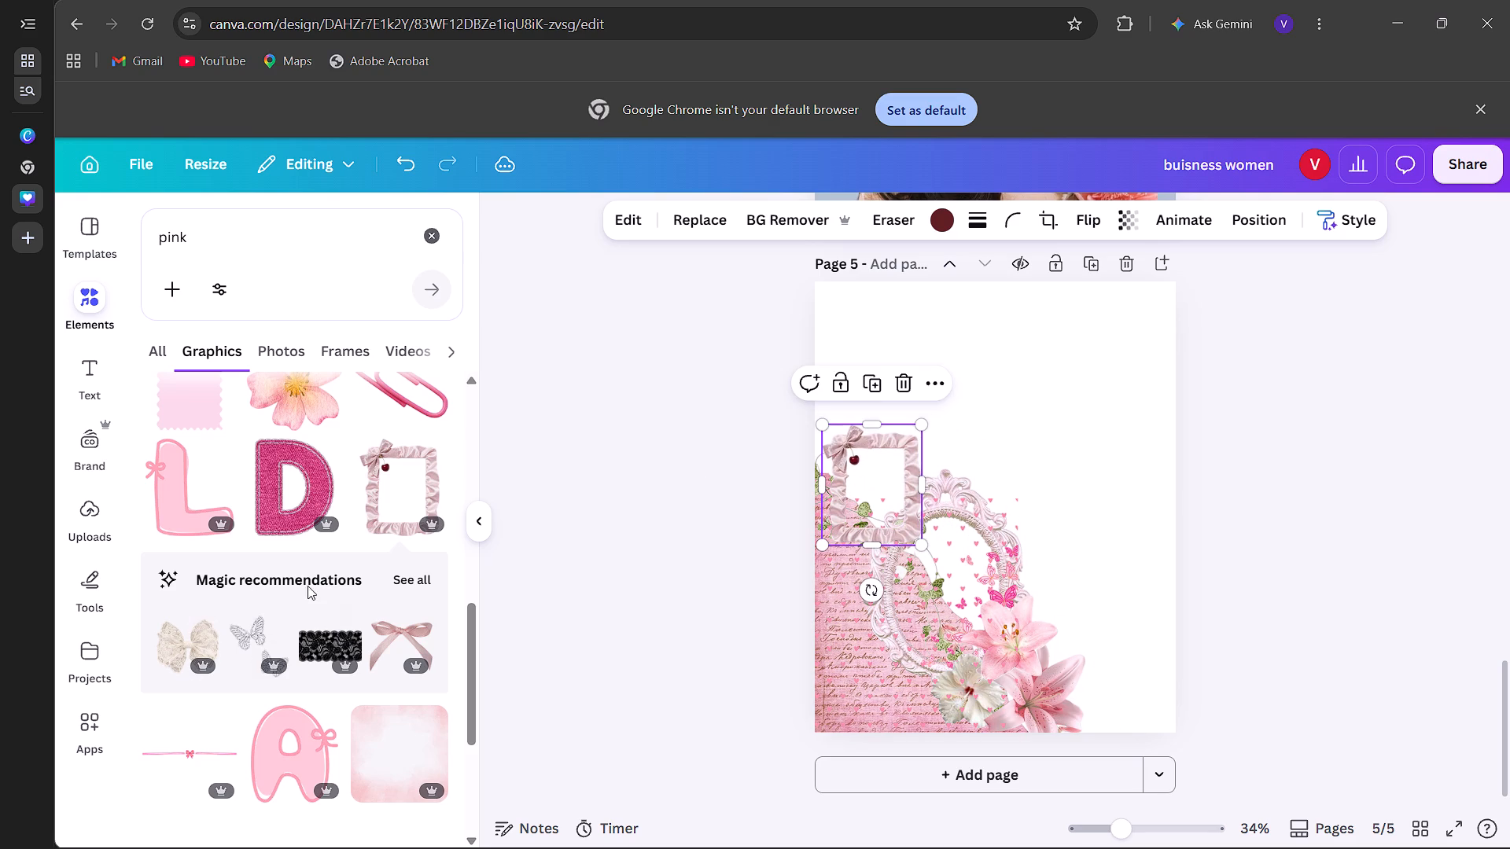
Add the cream lace bow from the ruffled frame's recommendations, shrink it to about 243 × 214 px and place it above the oval frame.
click(418, 575)
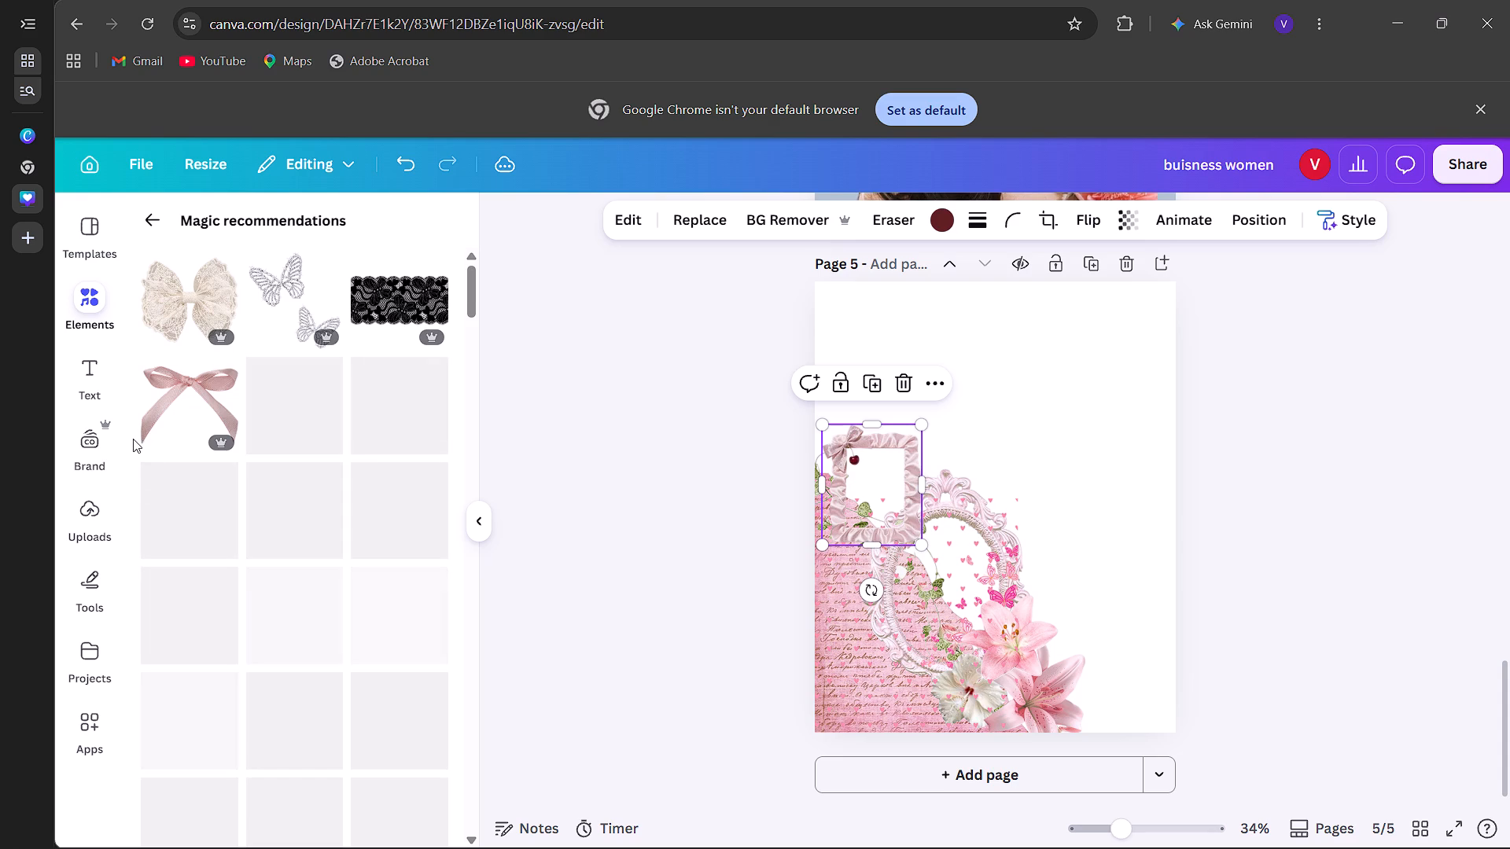
click(175, 274)
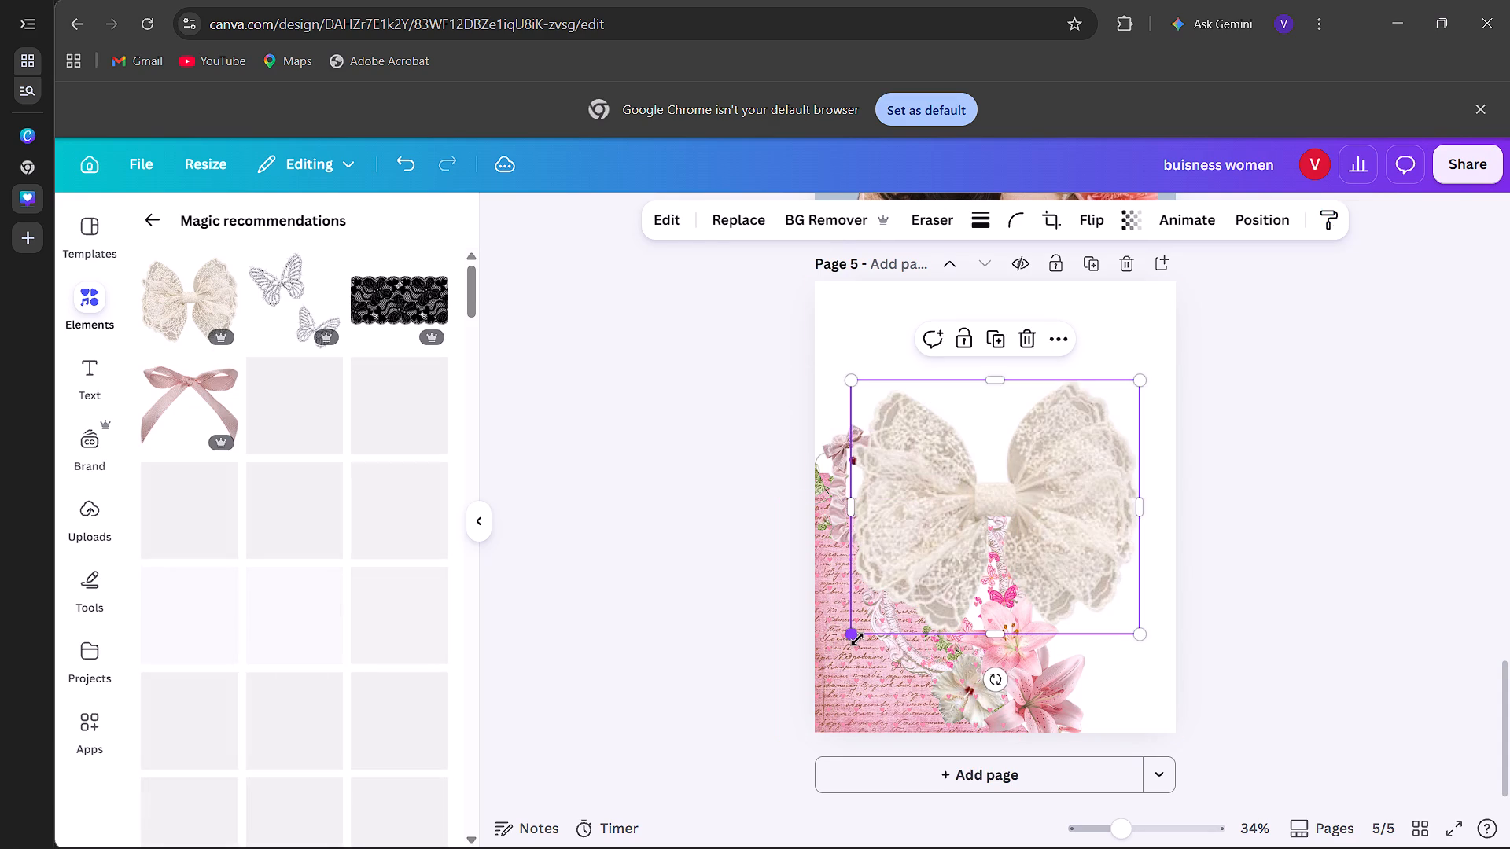
drag(857, 639, 1085, 480)
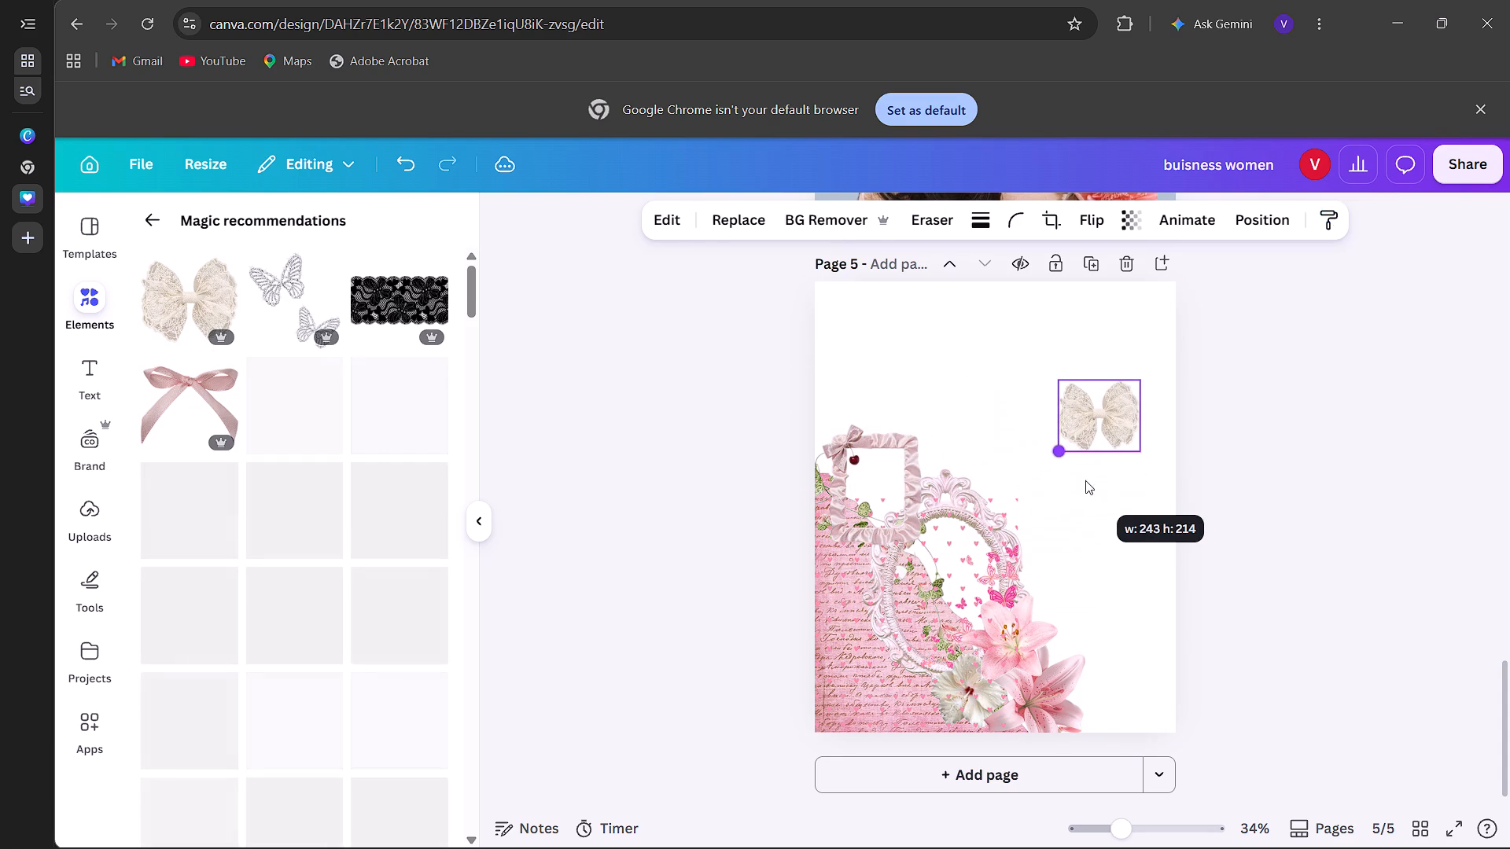
drag(1105, 424, 926, 512)
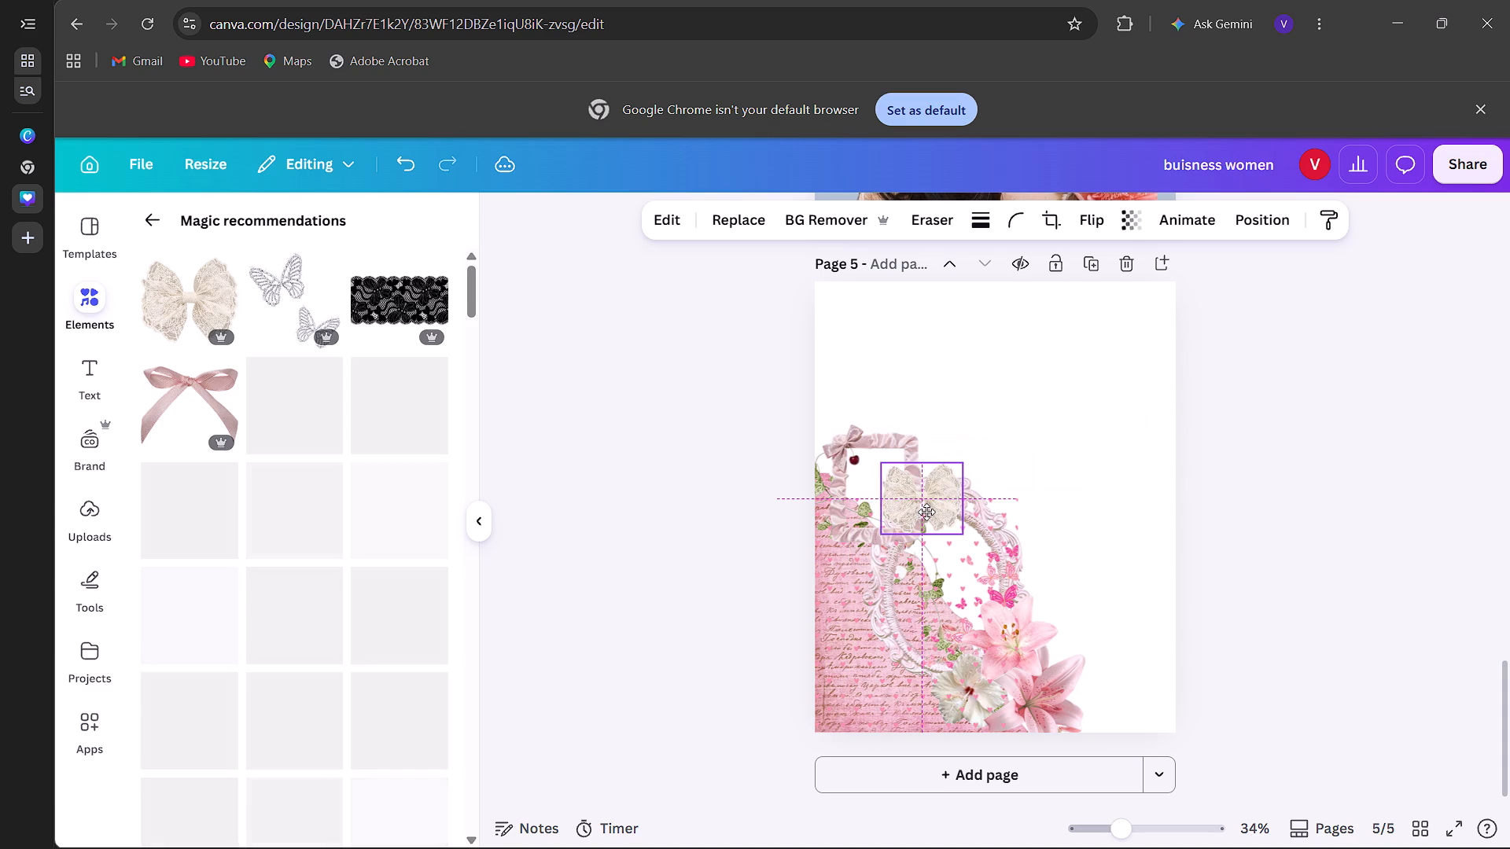
drag(926, 512, 925, 512)
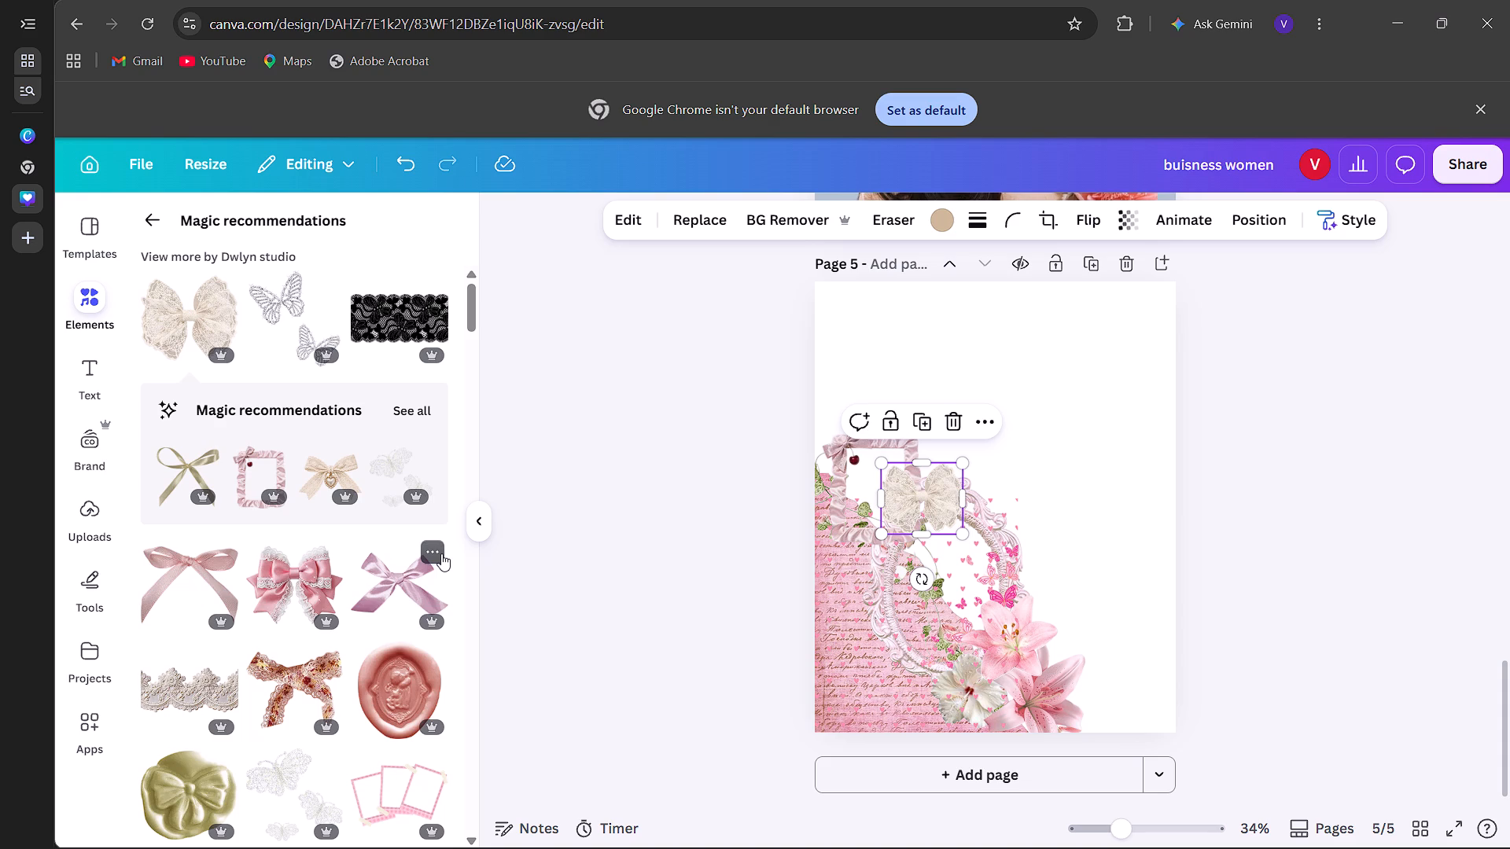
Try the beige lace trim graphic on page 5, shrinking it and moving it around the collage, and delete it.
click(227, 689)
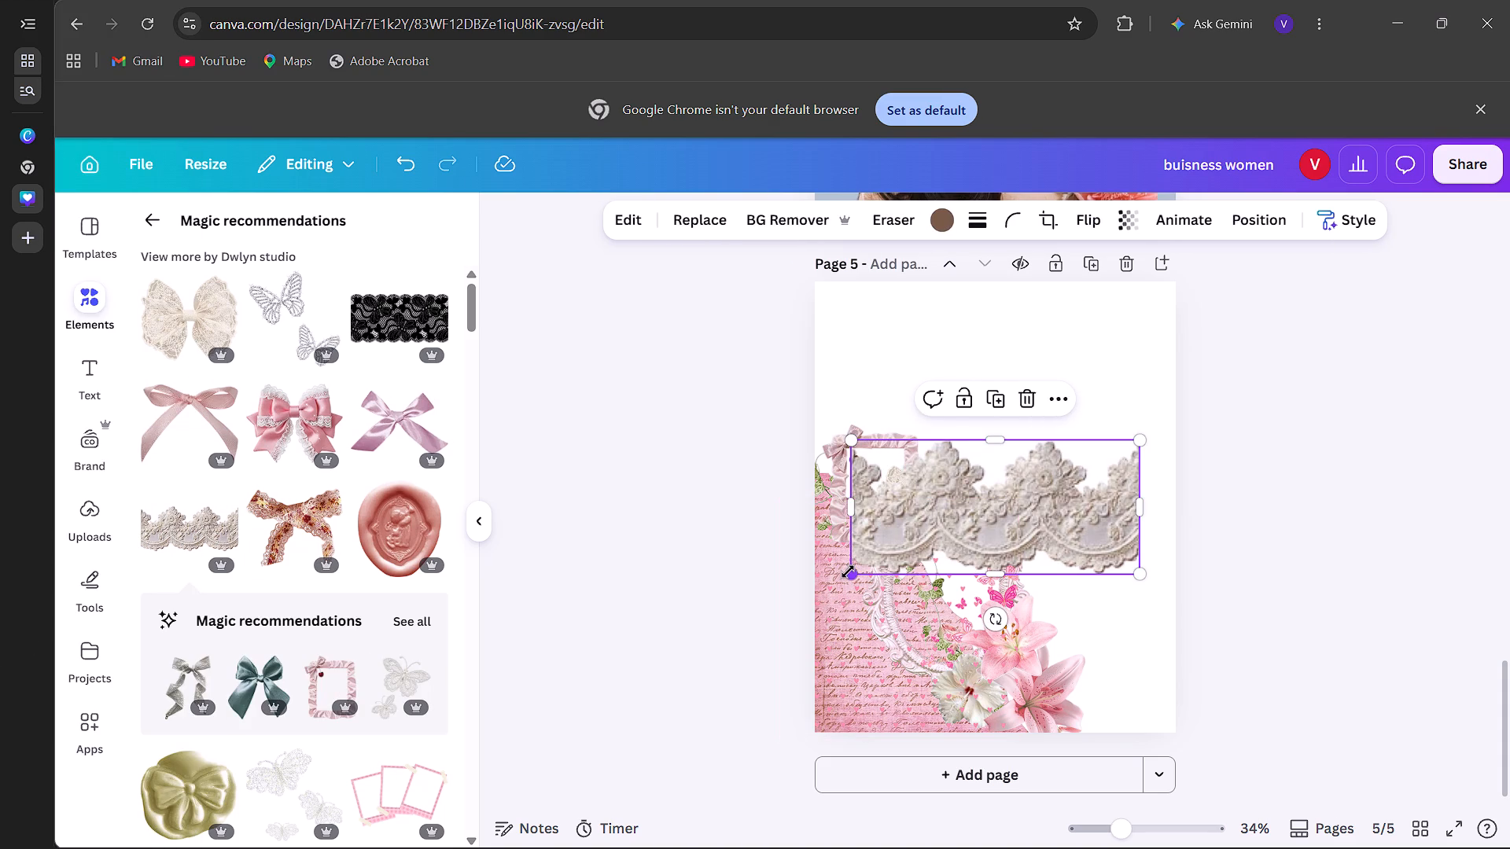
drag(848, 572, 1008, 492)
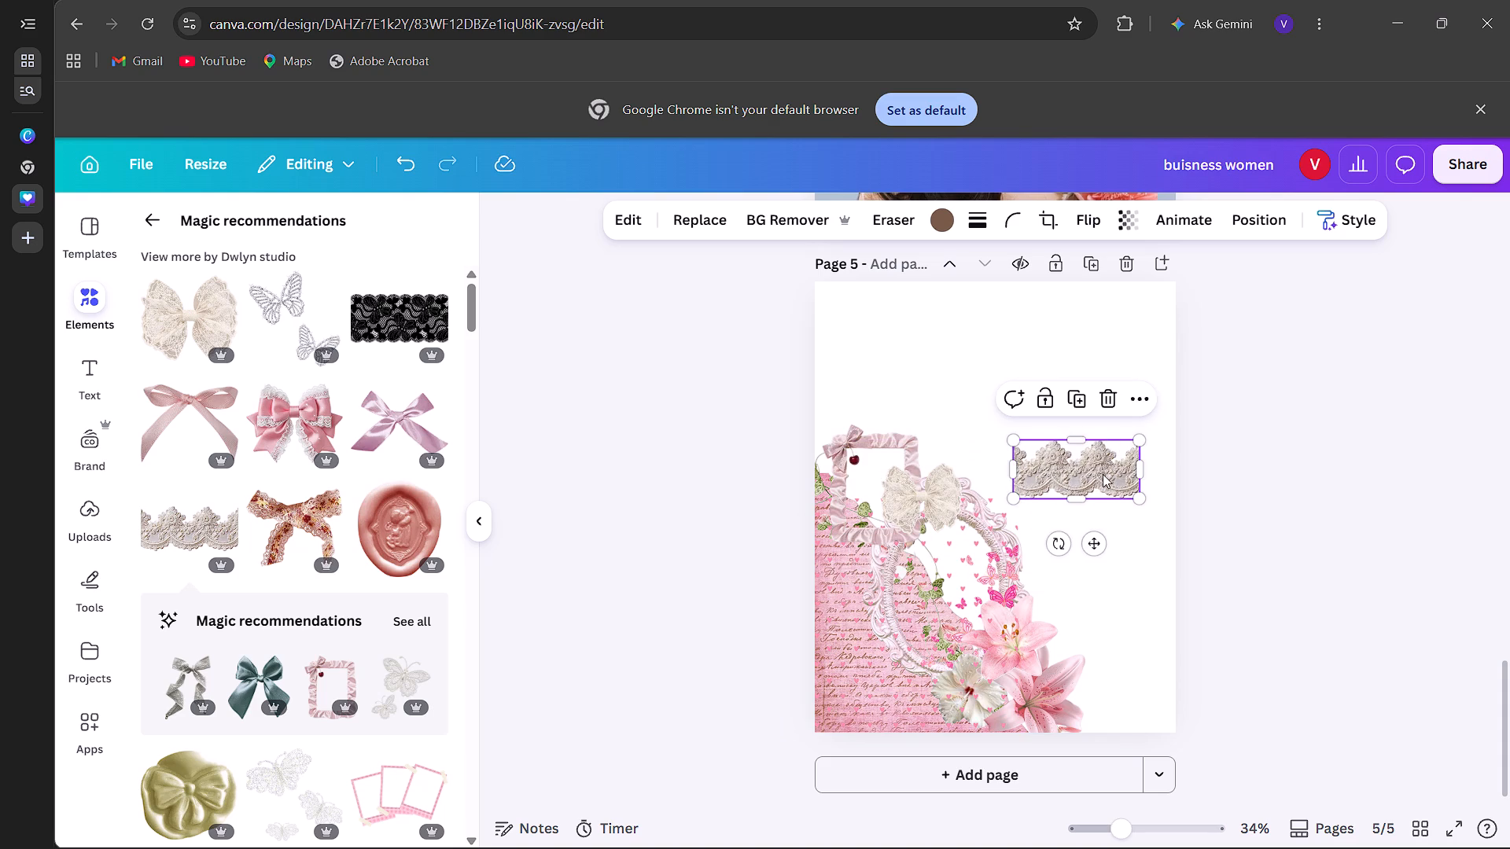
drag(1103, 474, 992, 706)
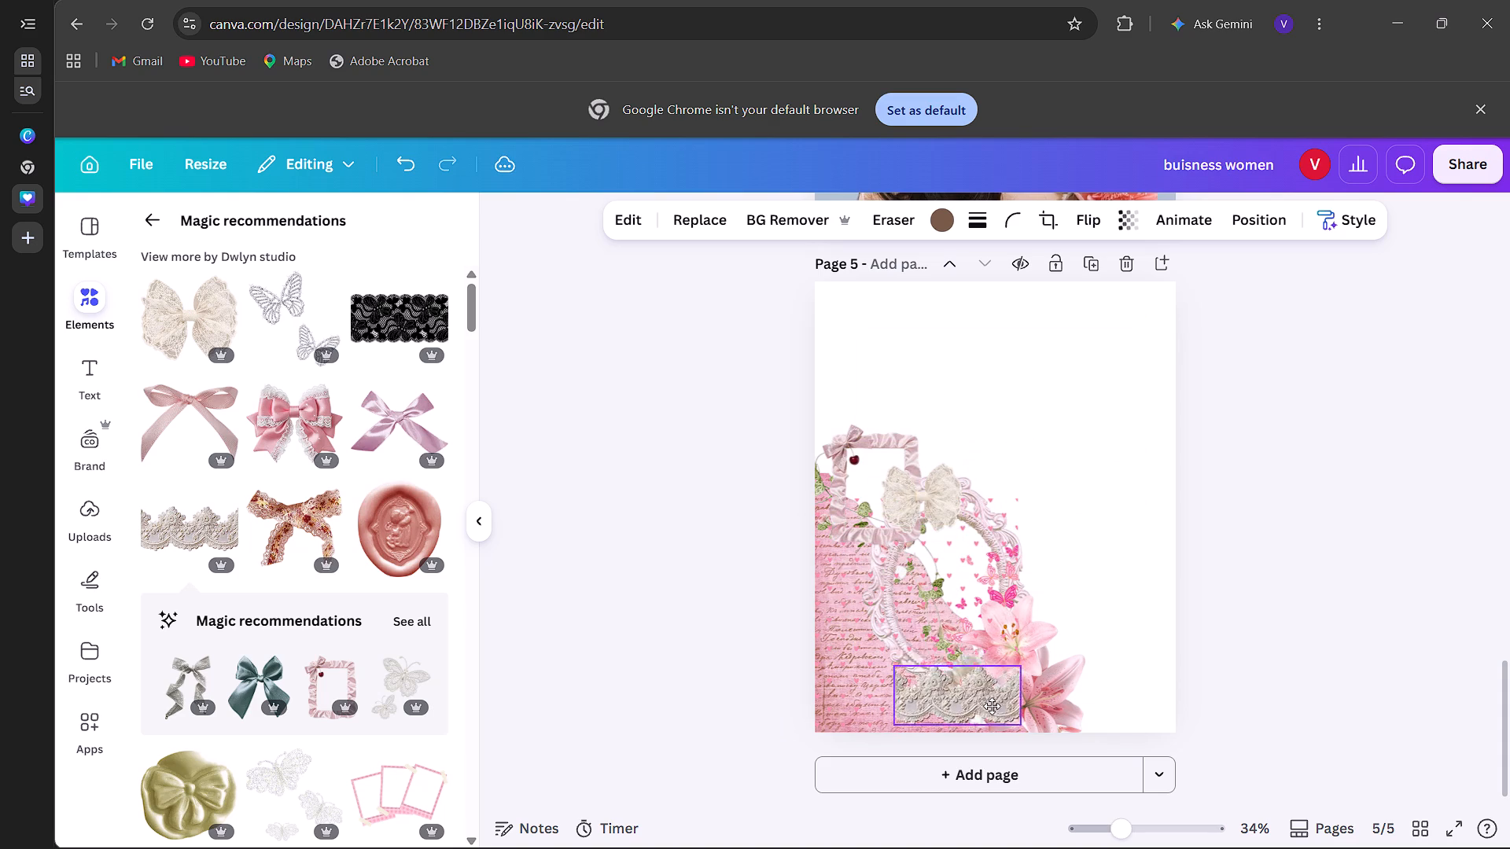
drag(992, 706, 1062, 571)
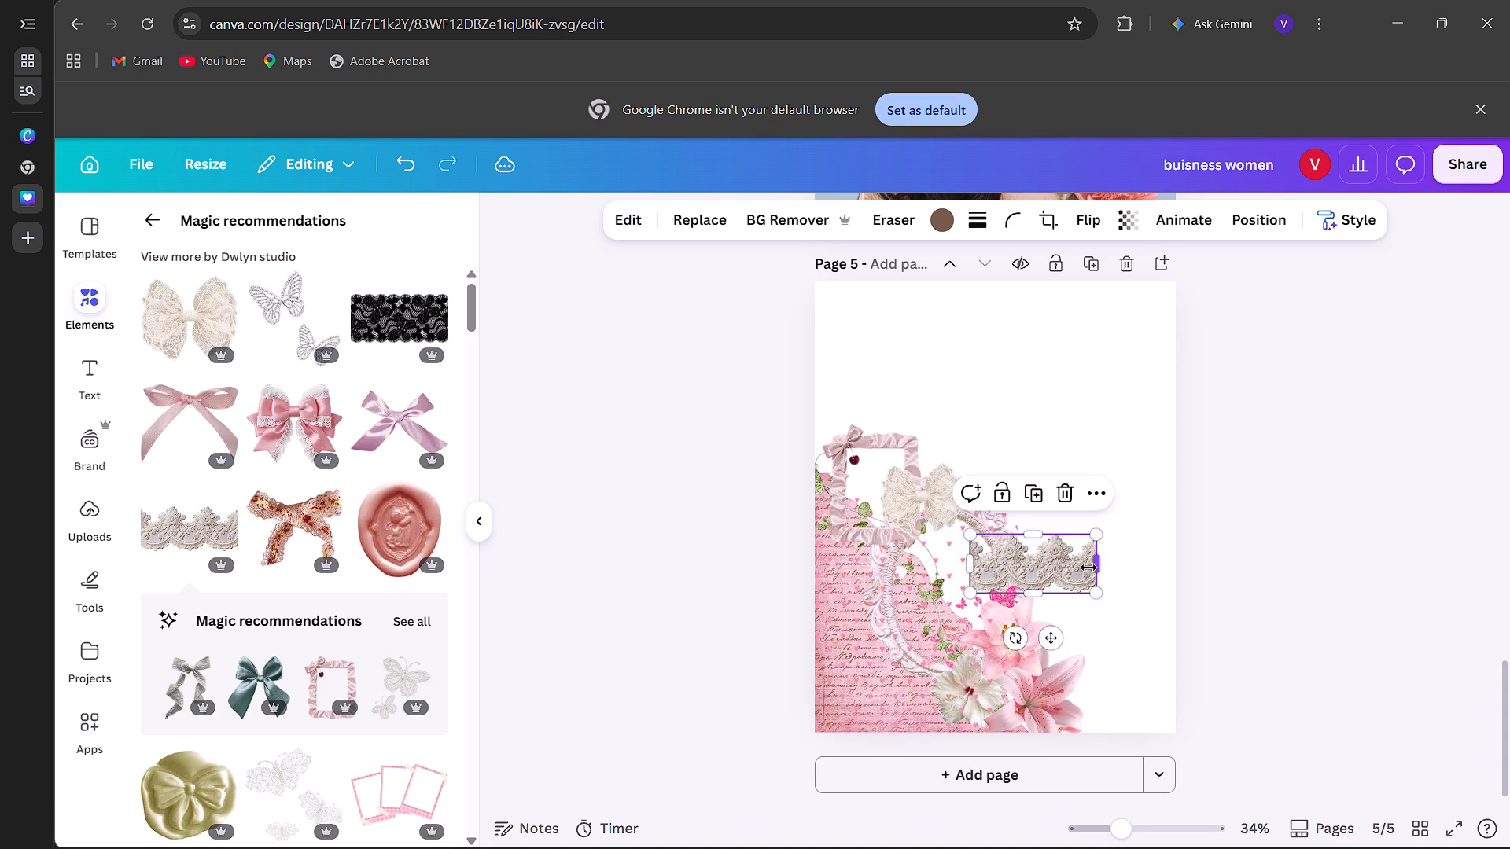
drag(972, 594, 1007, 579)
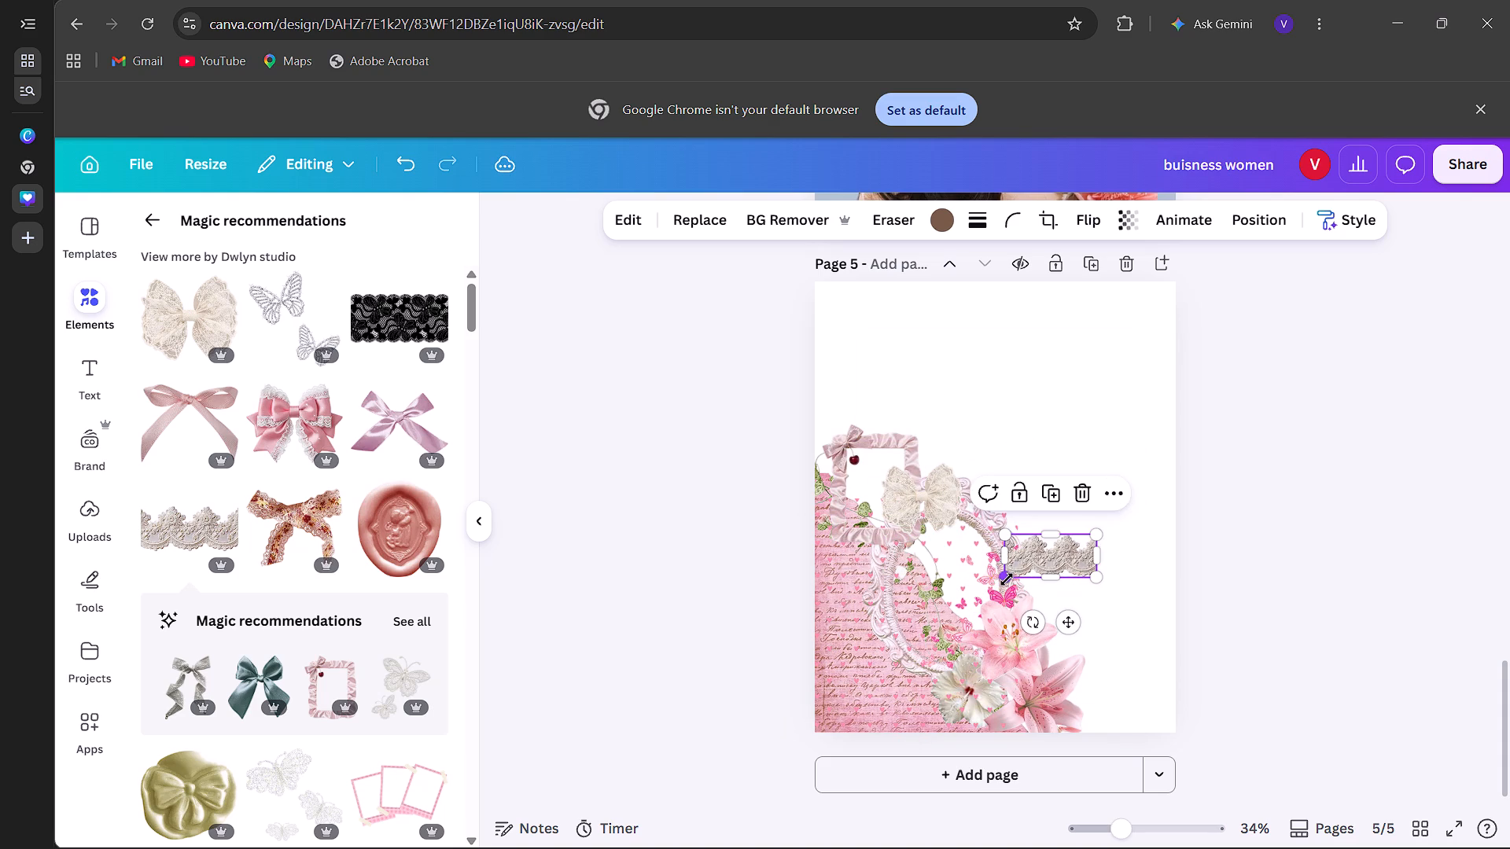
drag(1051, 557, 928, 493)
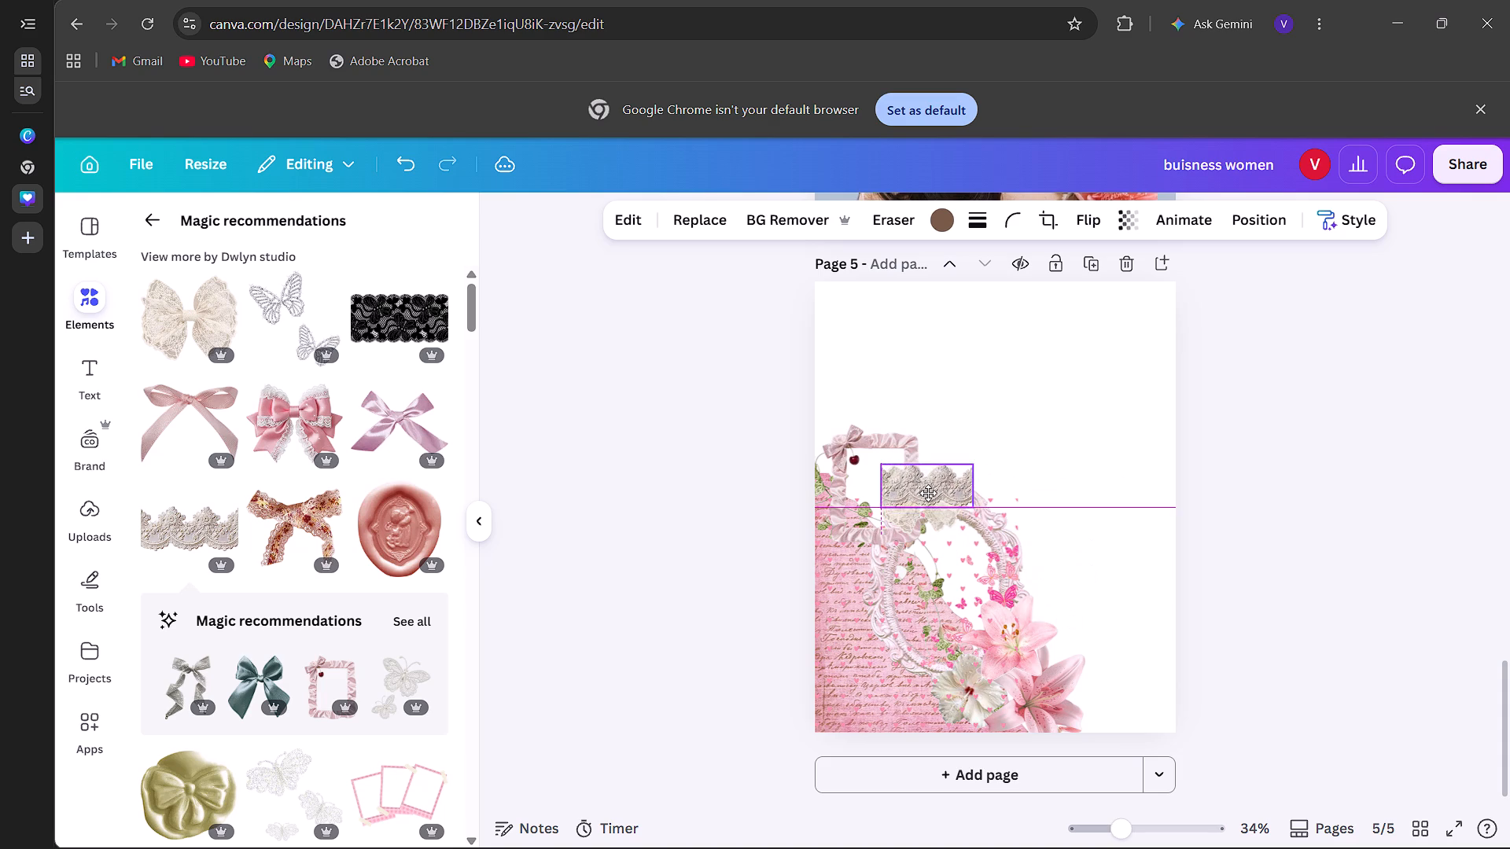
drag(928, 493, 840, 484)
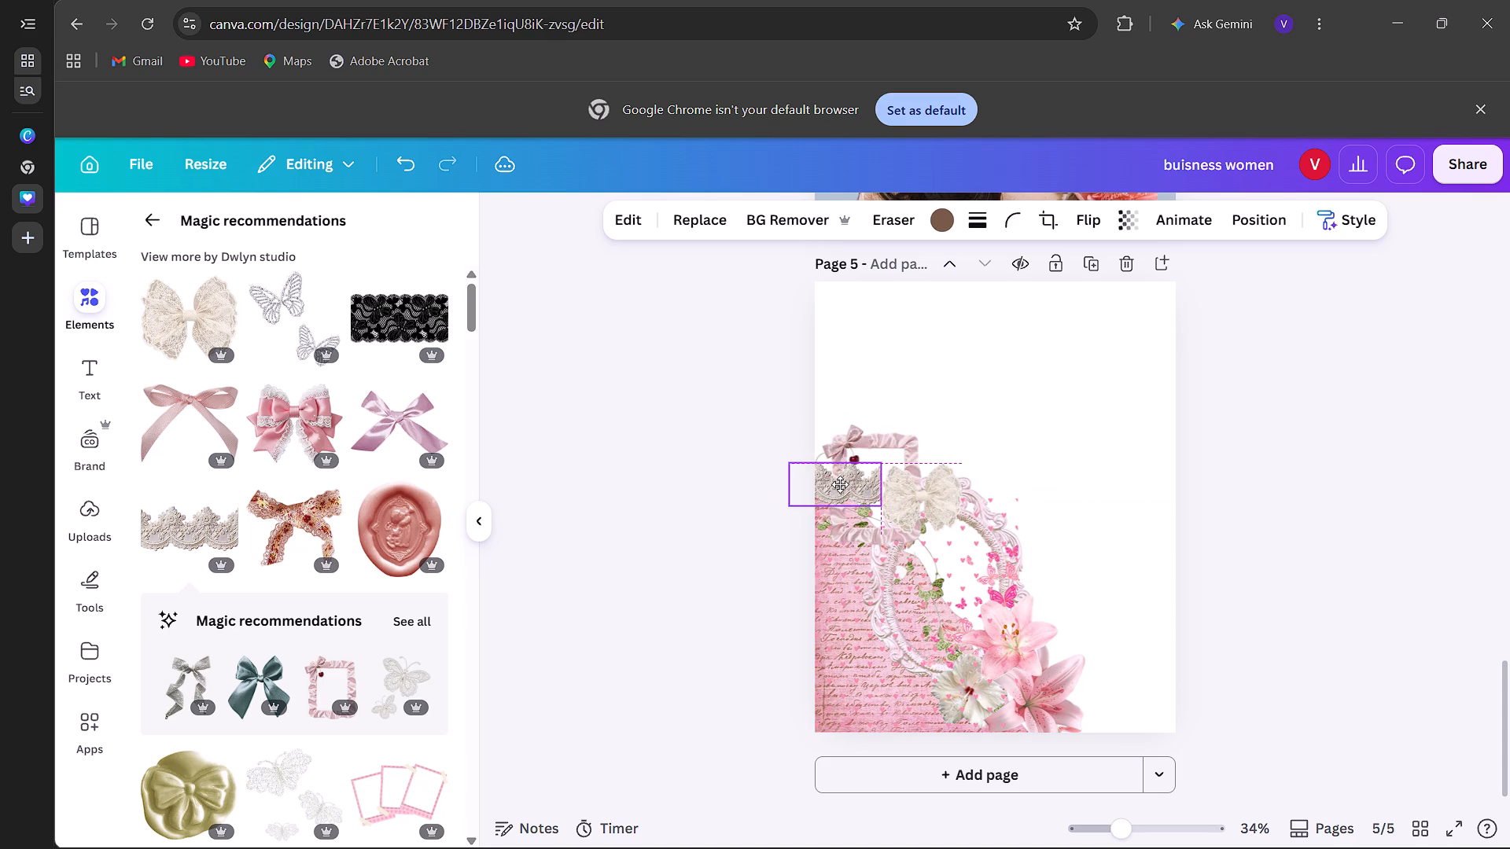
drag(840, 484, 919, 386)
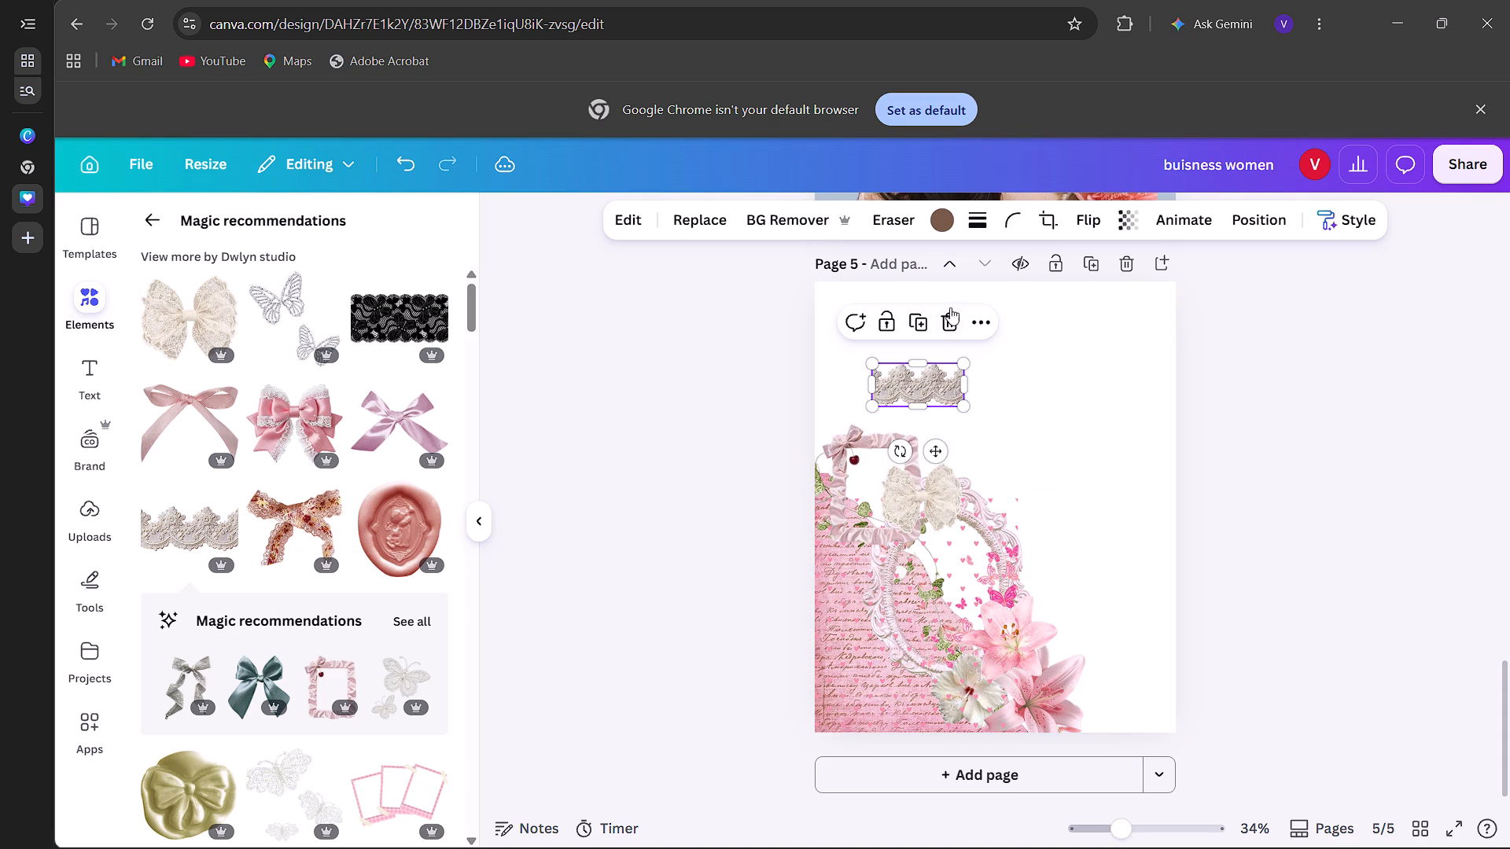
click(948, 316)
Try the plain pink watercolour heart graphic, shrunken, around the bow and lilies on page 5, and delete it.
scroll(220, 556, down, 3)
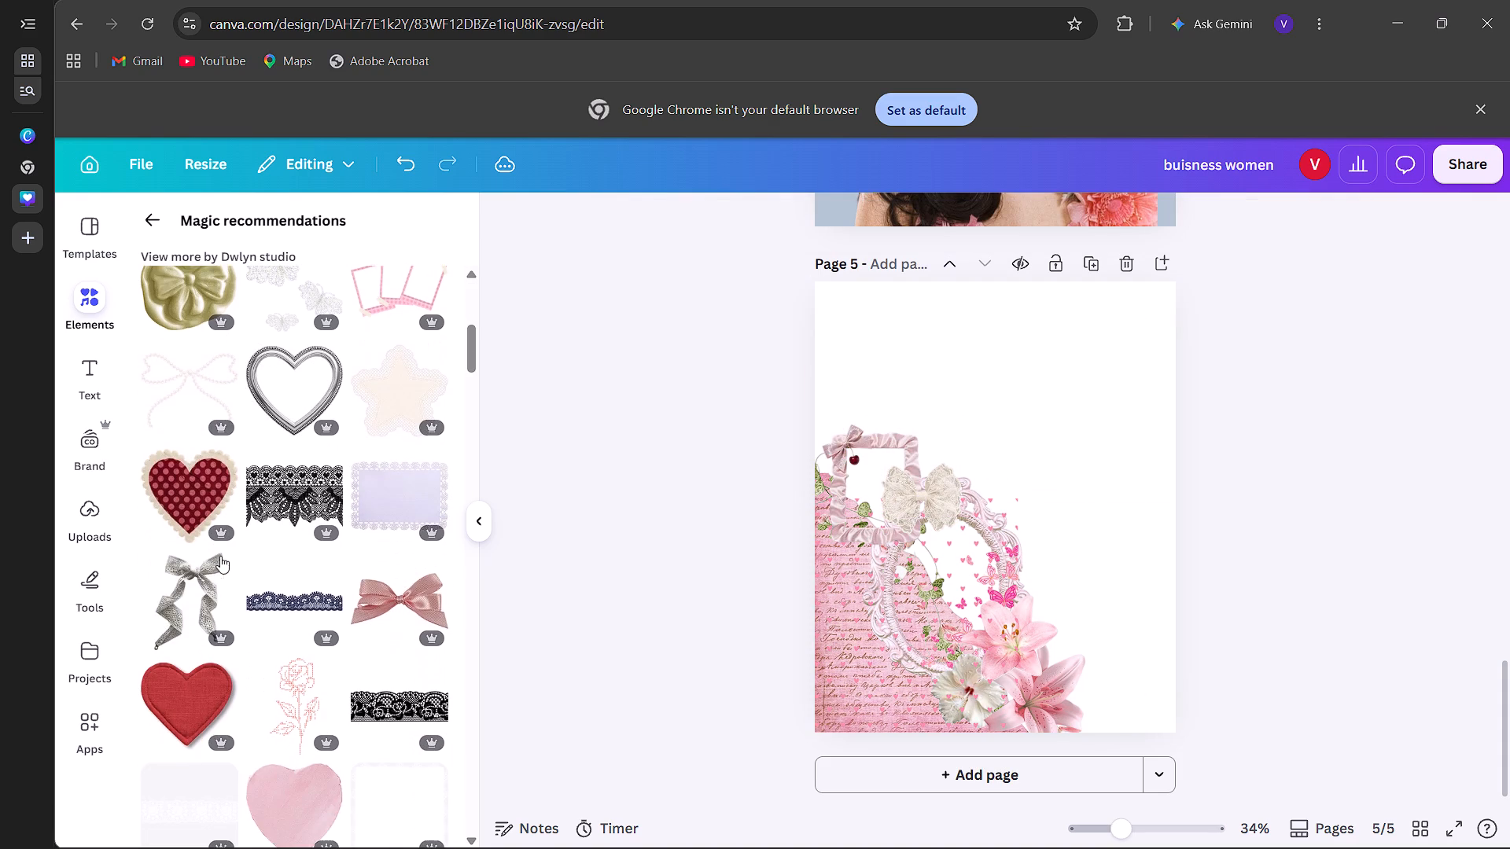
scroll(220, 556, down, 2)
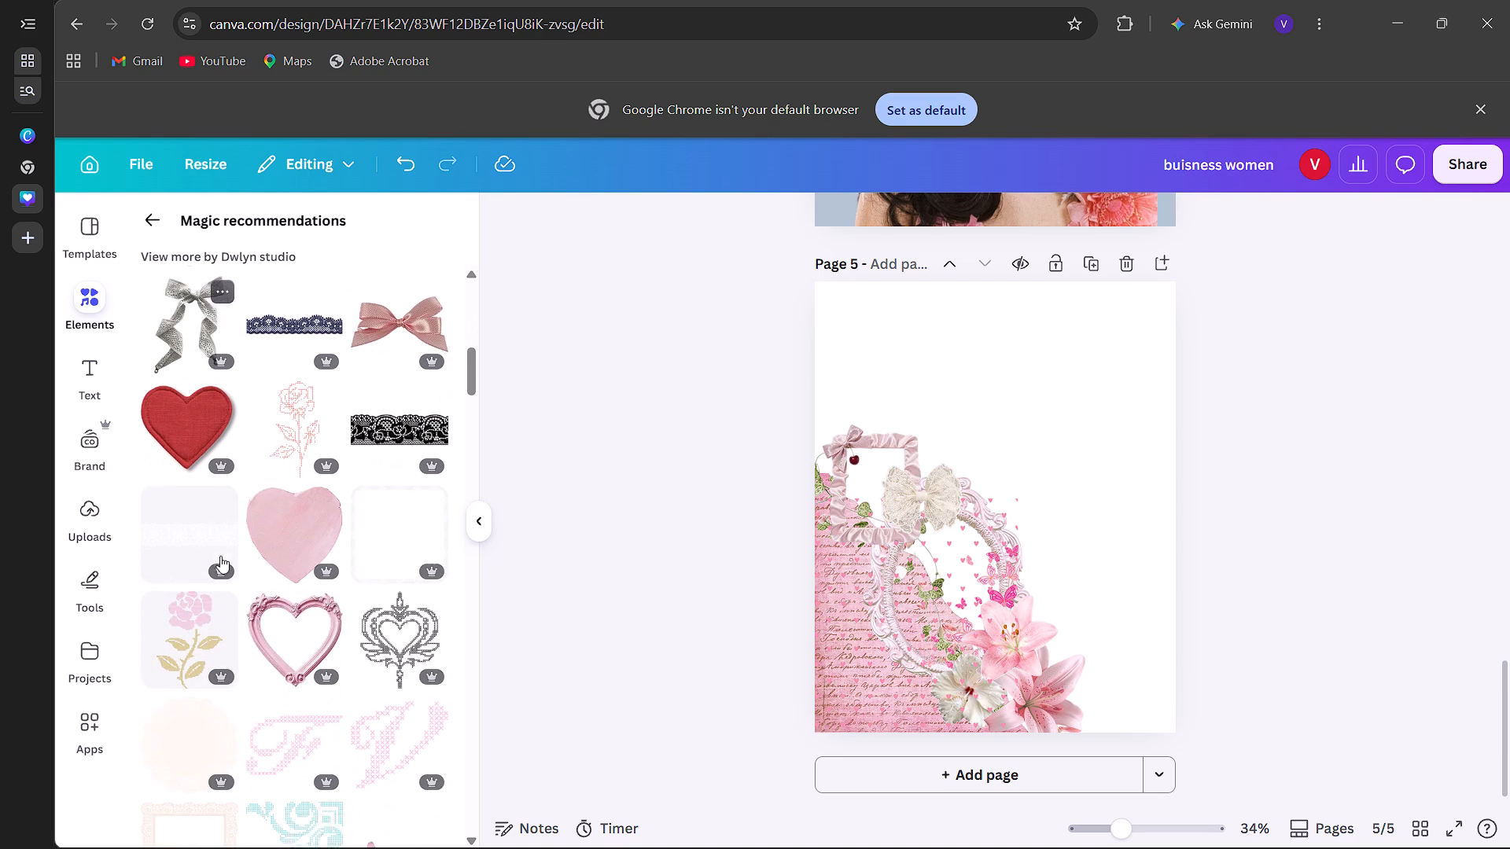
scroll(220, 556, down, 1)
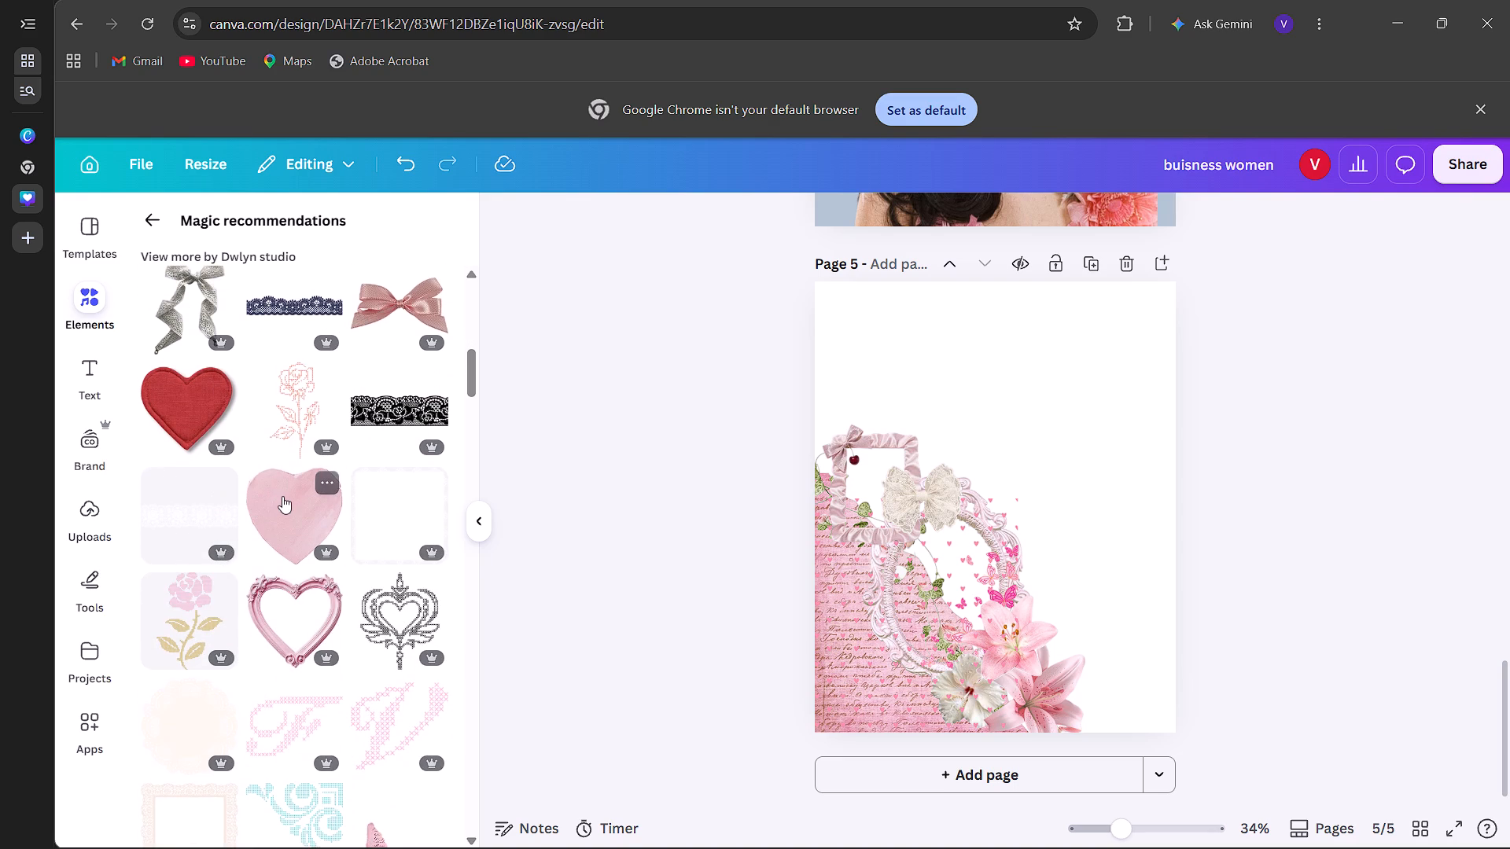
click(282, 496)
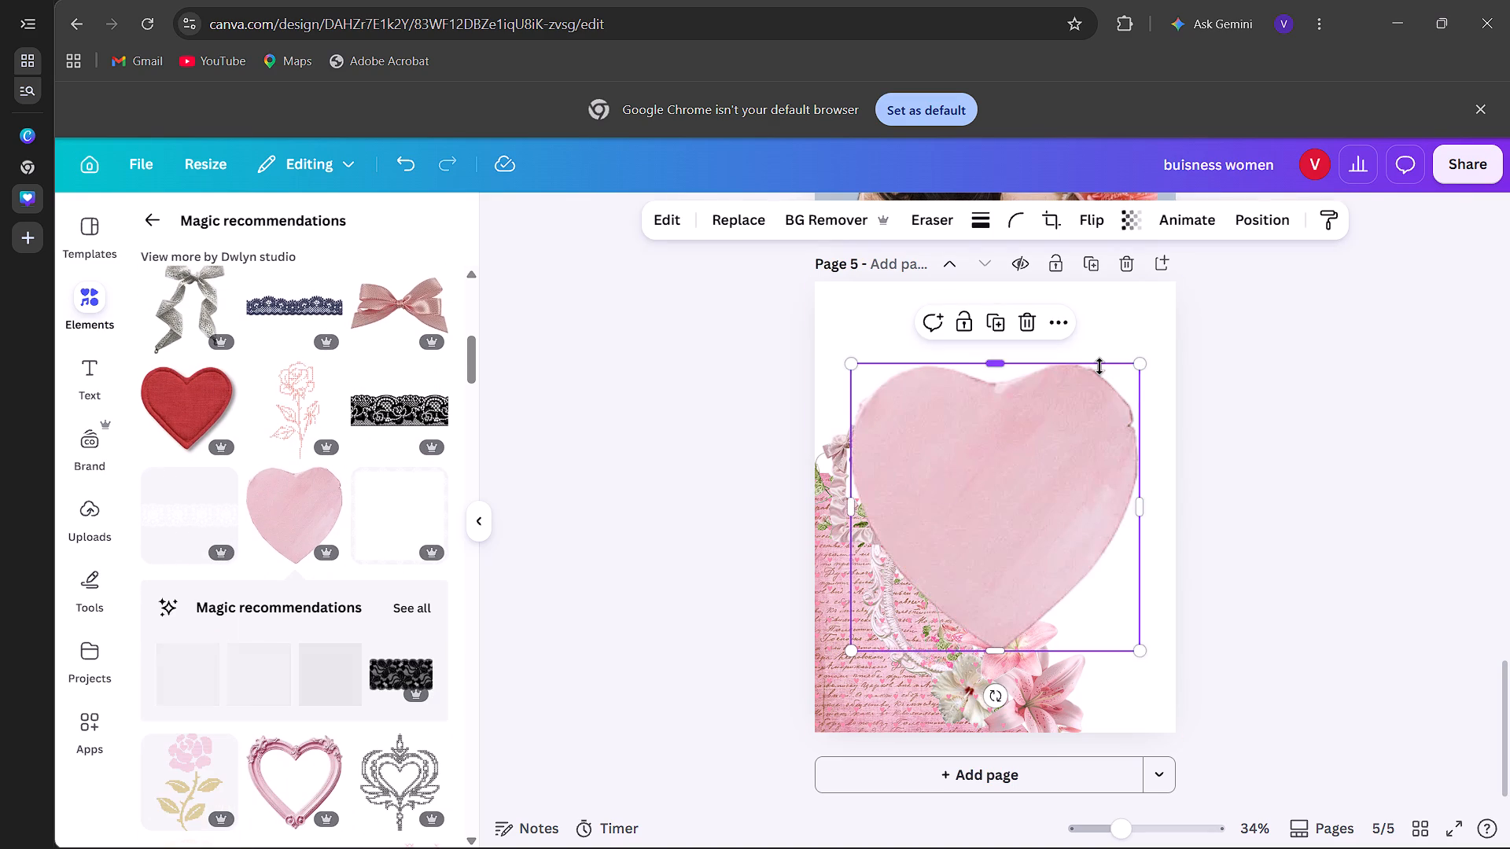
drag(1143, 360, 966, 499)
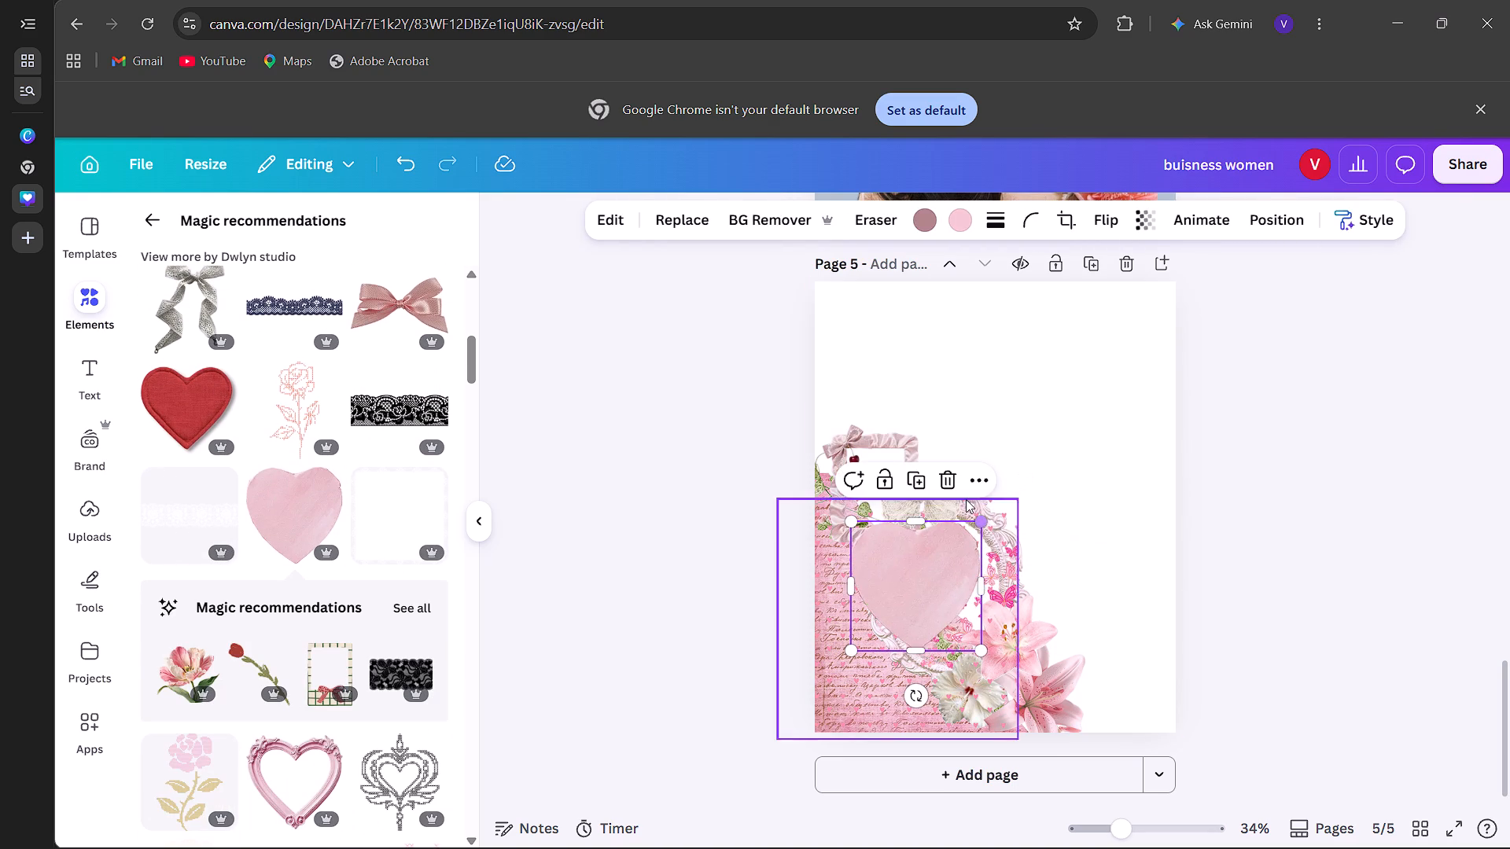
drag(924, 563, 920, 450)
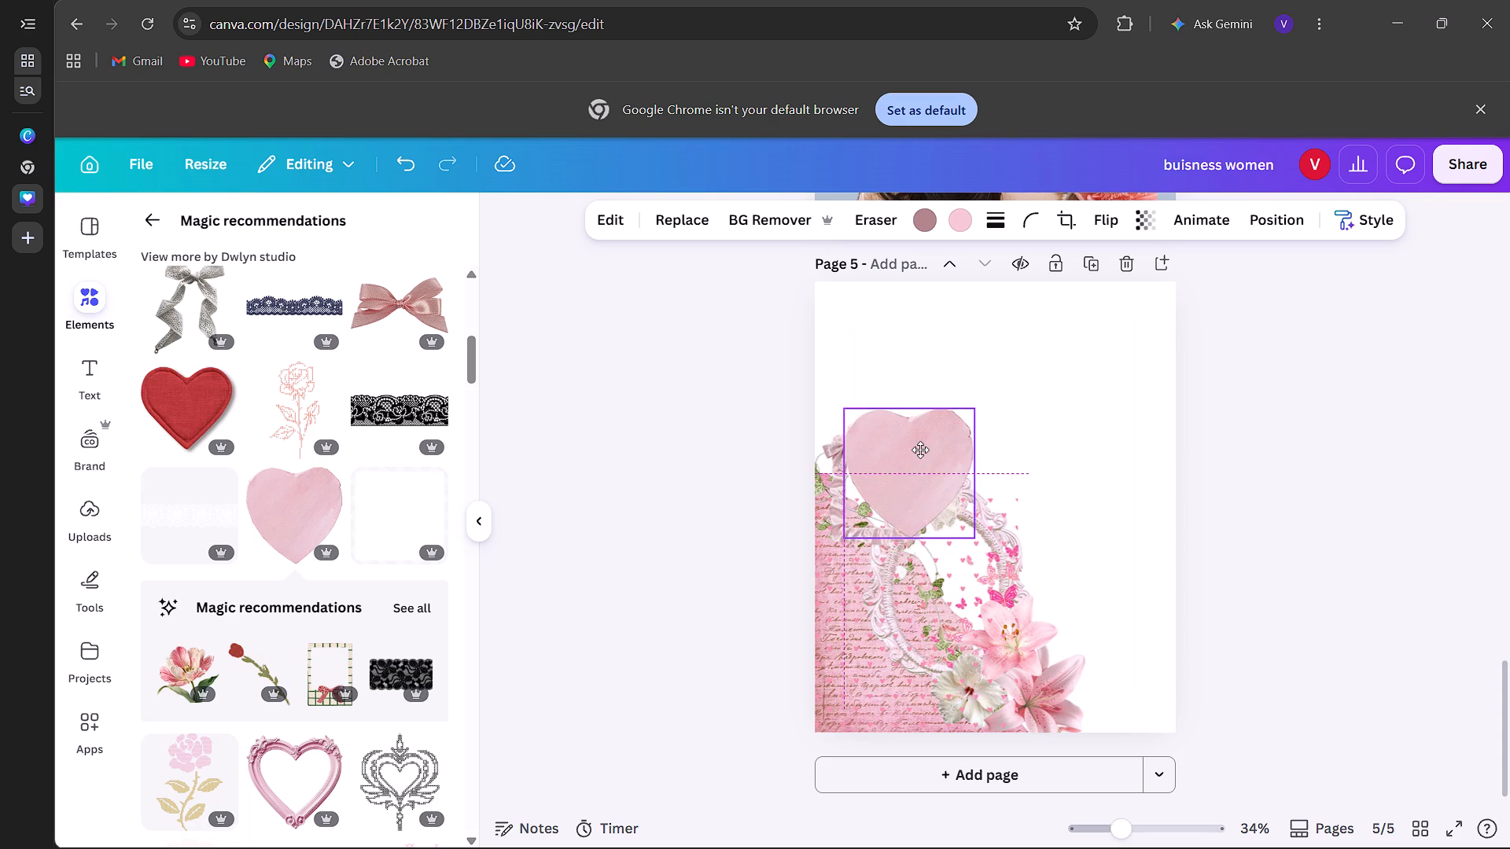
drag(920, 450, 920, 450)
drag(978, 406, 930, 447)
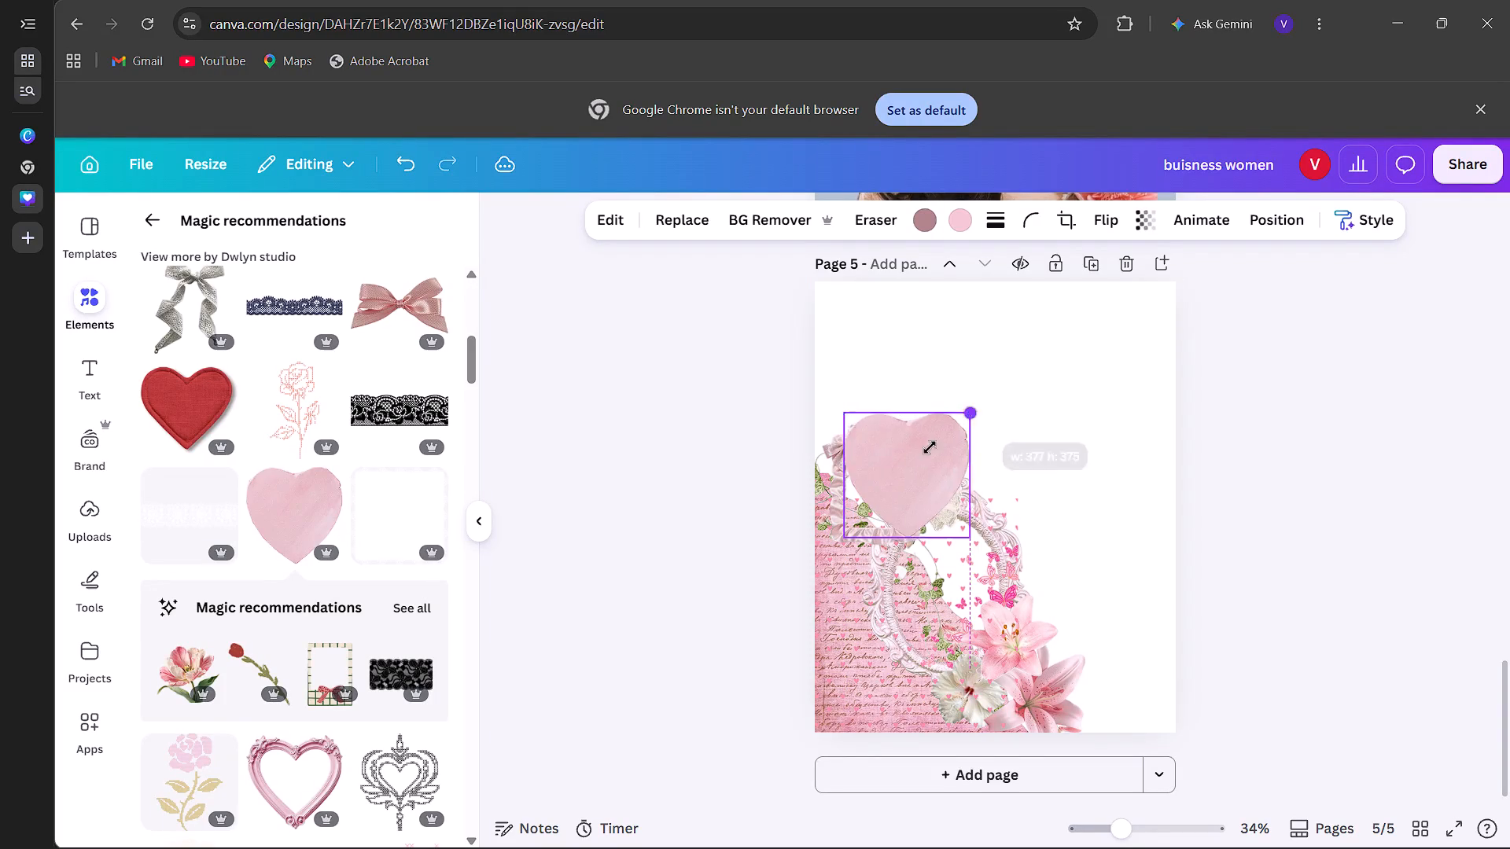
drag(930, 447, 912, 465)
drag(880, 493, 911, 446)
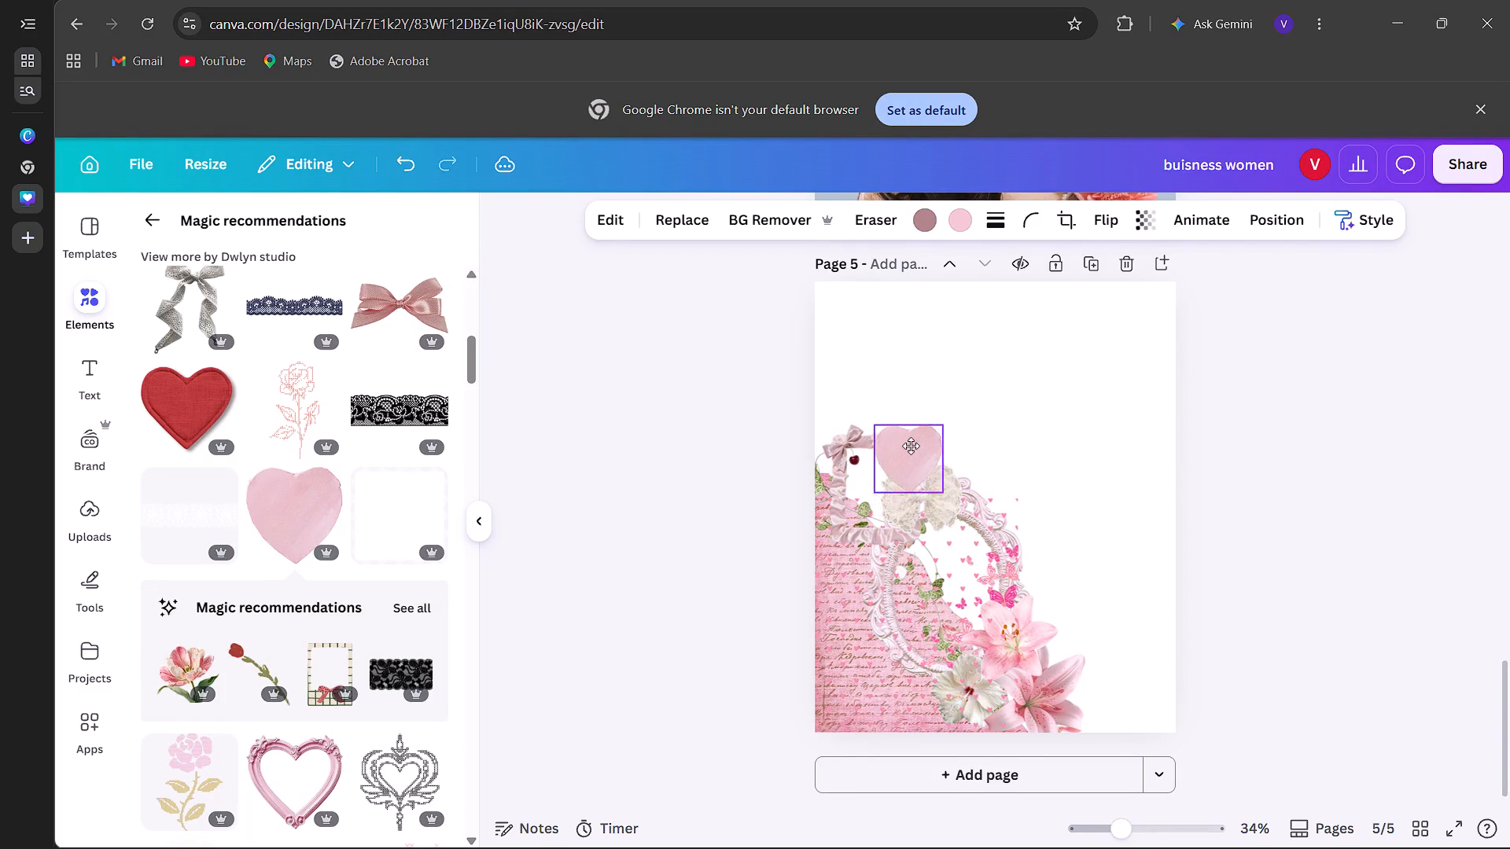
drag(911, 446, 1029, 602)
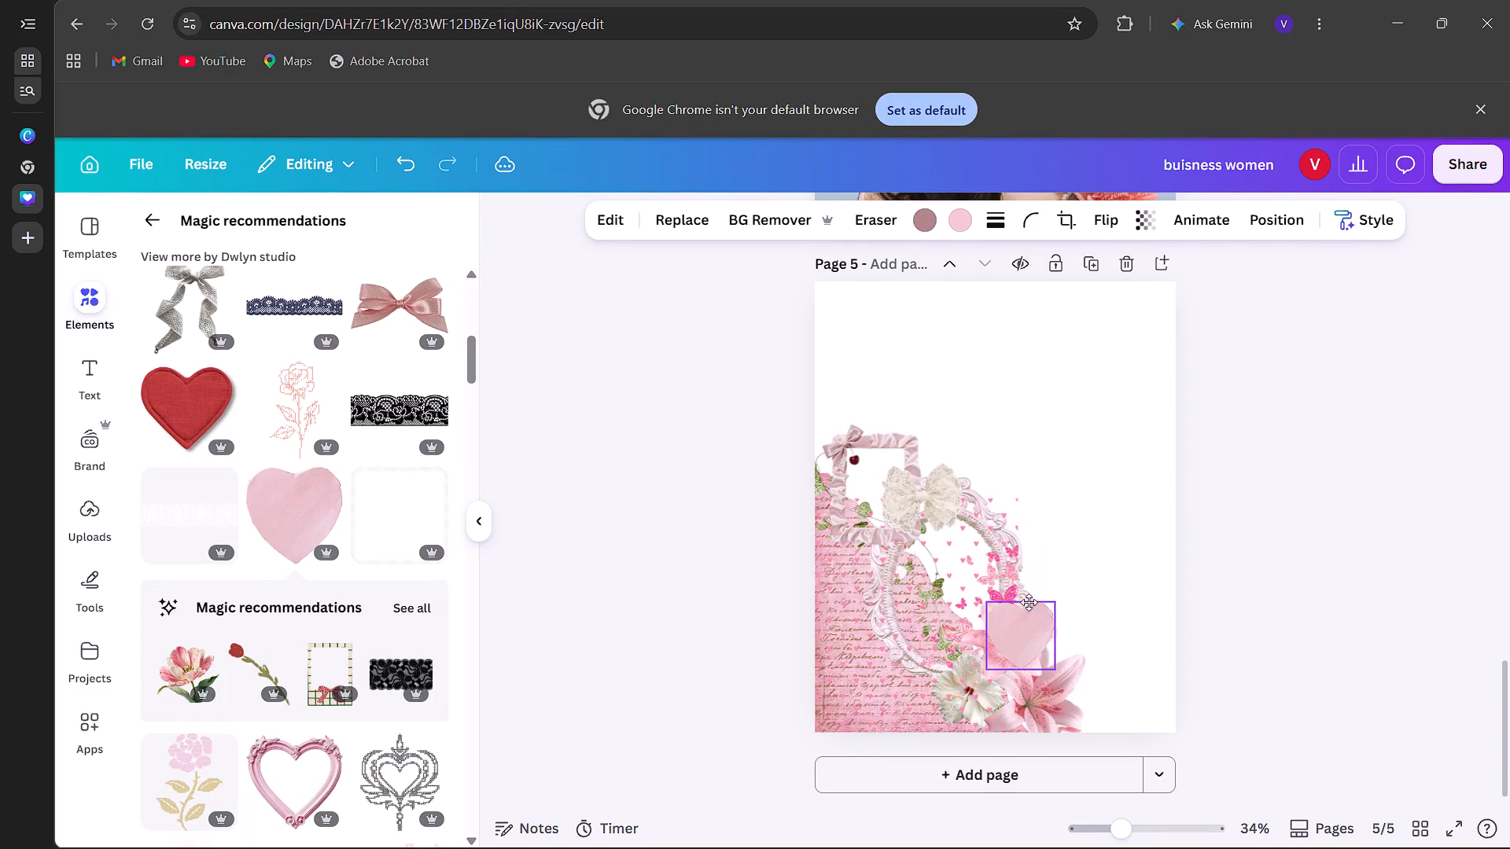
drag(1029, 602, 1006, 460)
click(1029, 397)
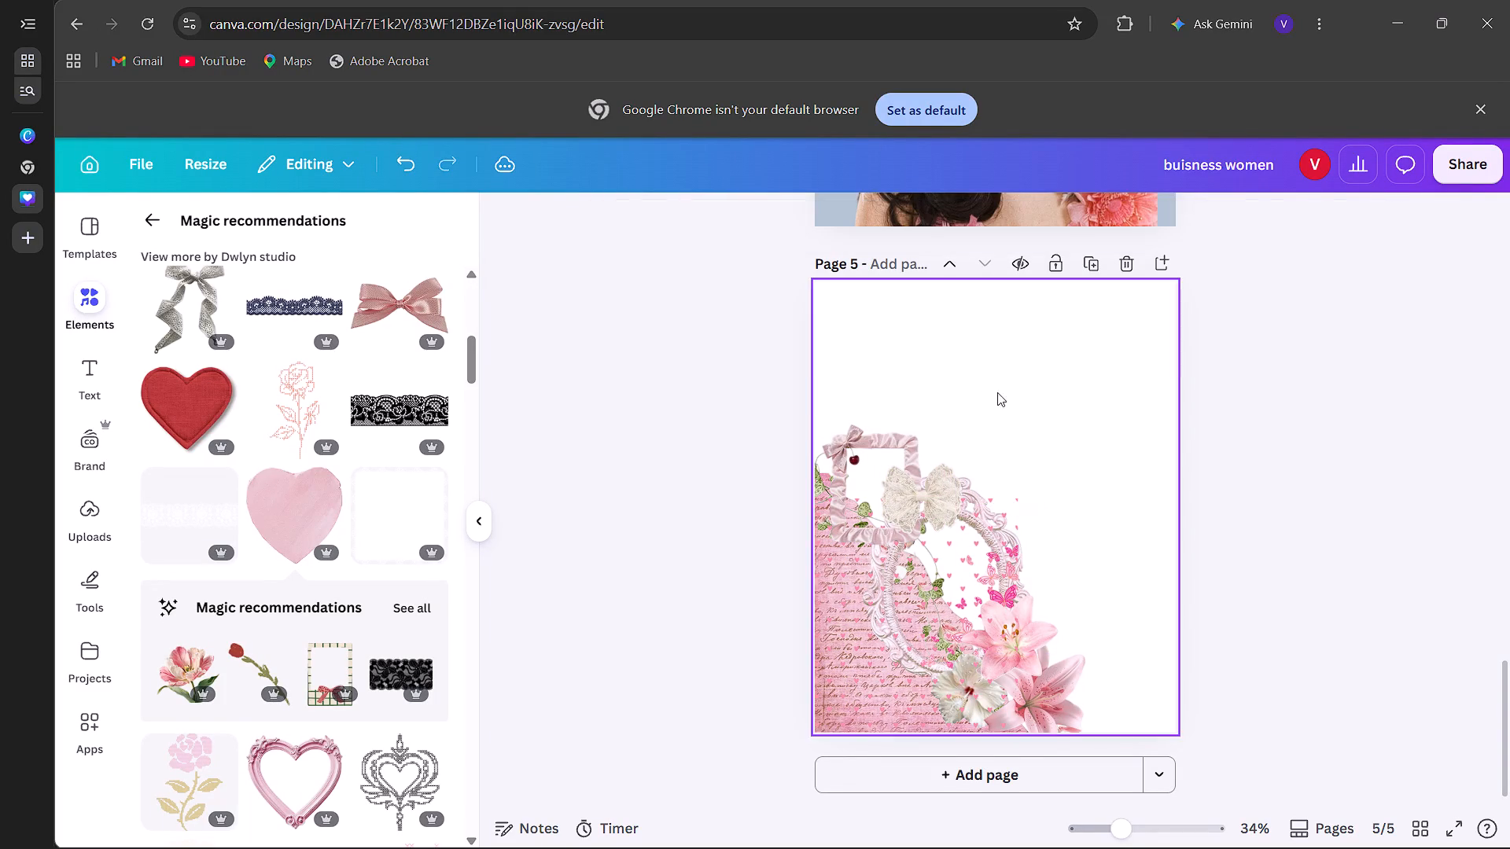
Browse the remaining recommended graphics for a suitable collage element and return to the pink graphics results.
scroll(429, 590, down, 3)
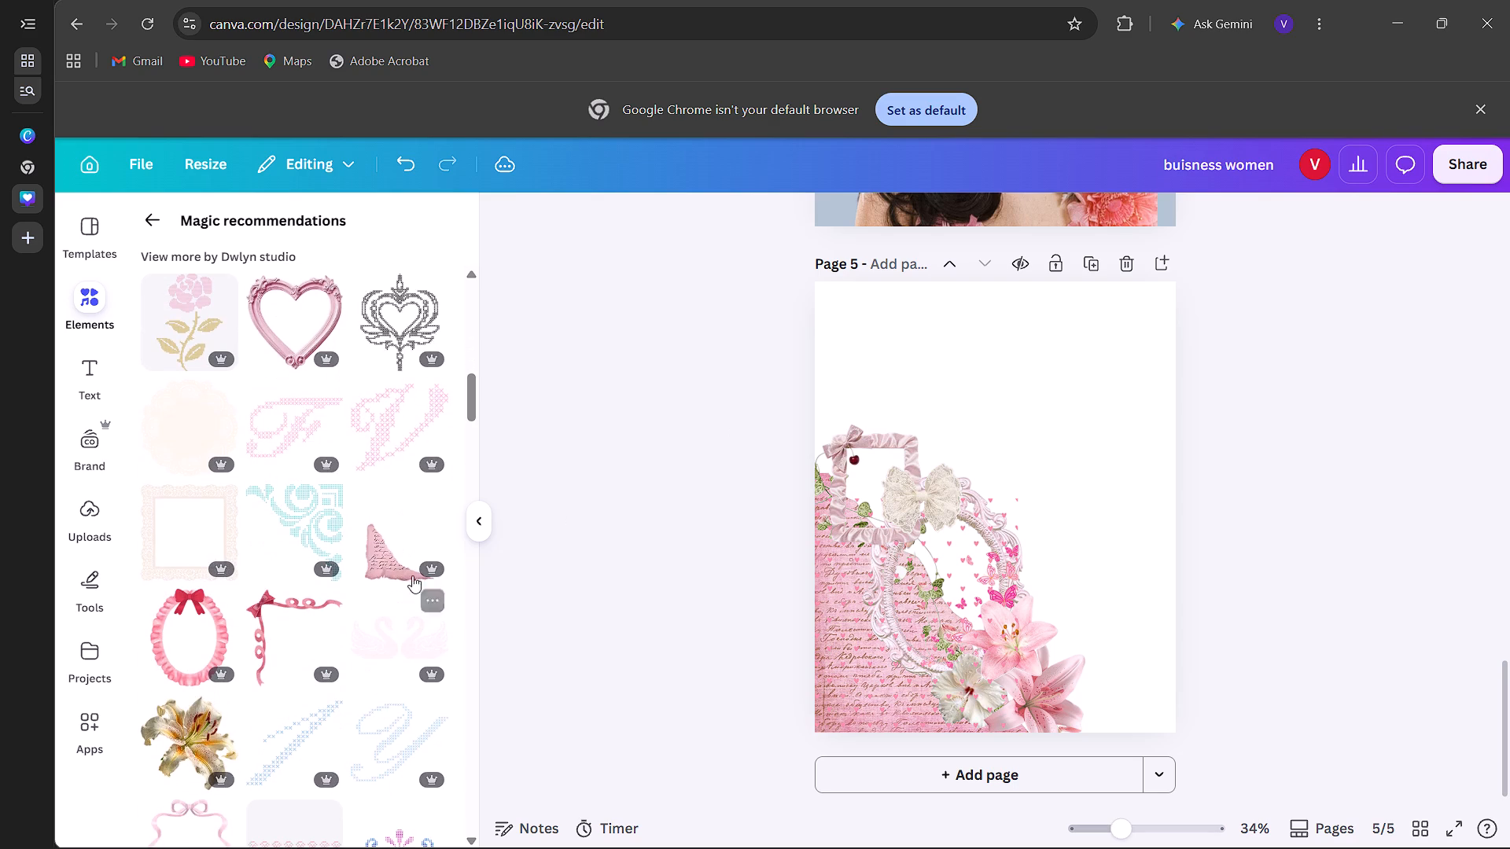
scroll(400, 564, down, 3)
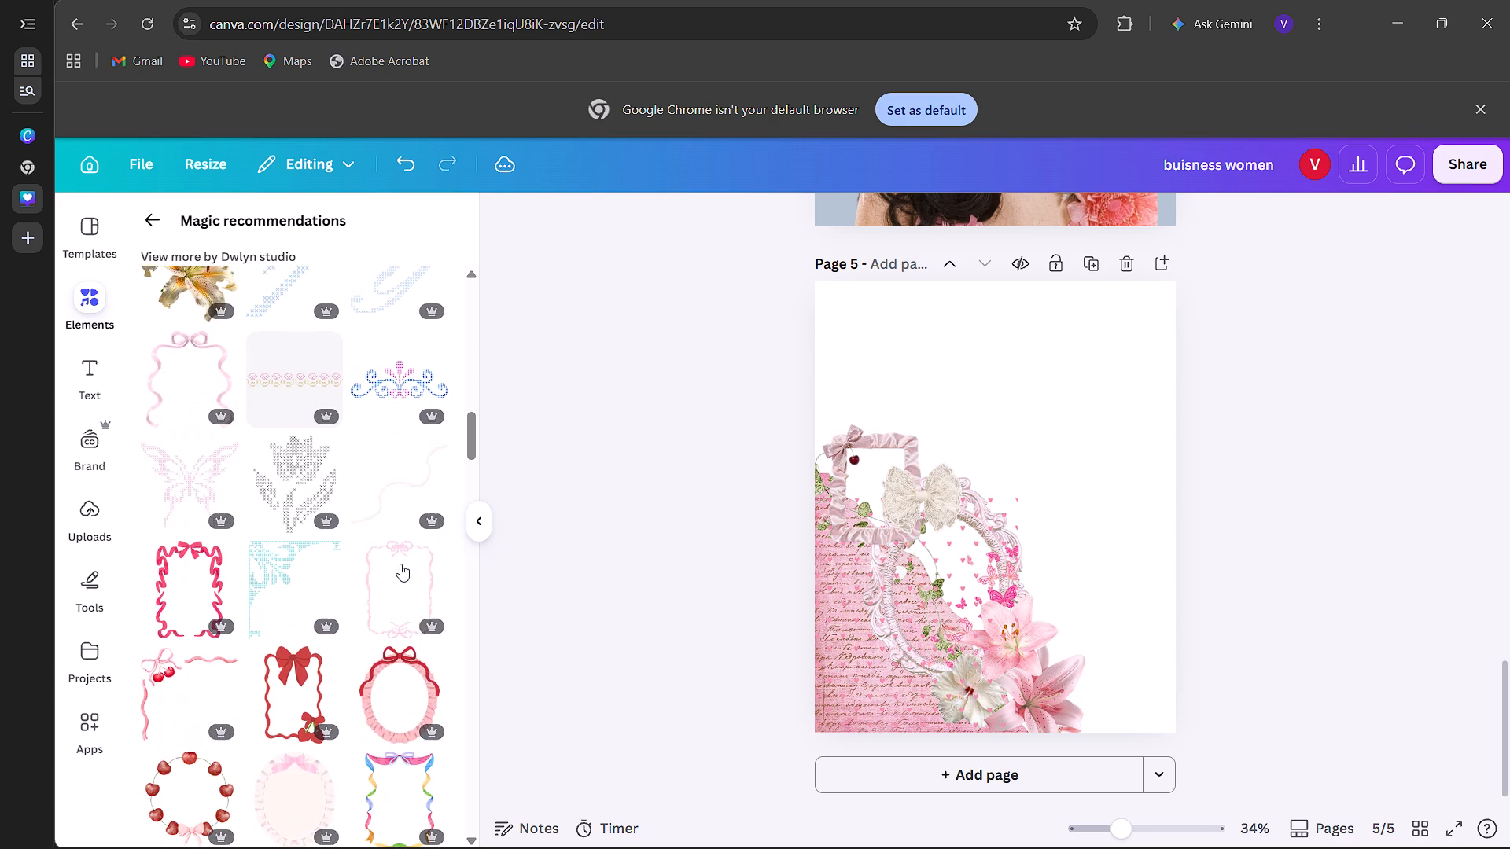
scroll(400, 564, down, 4)
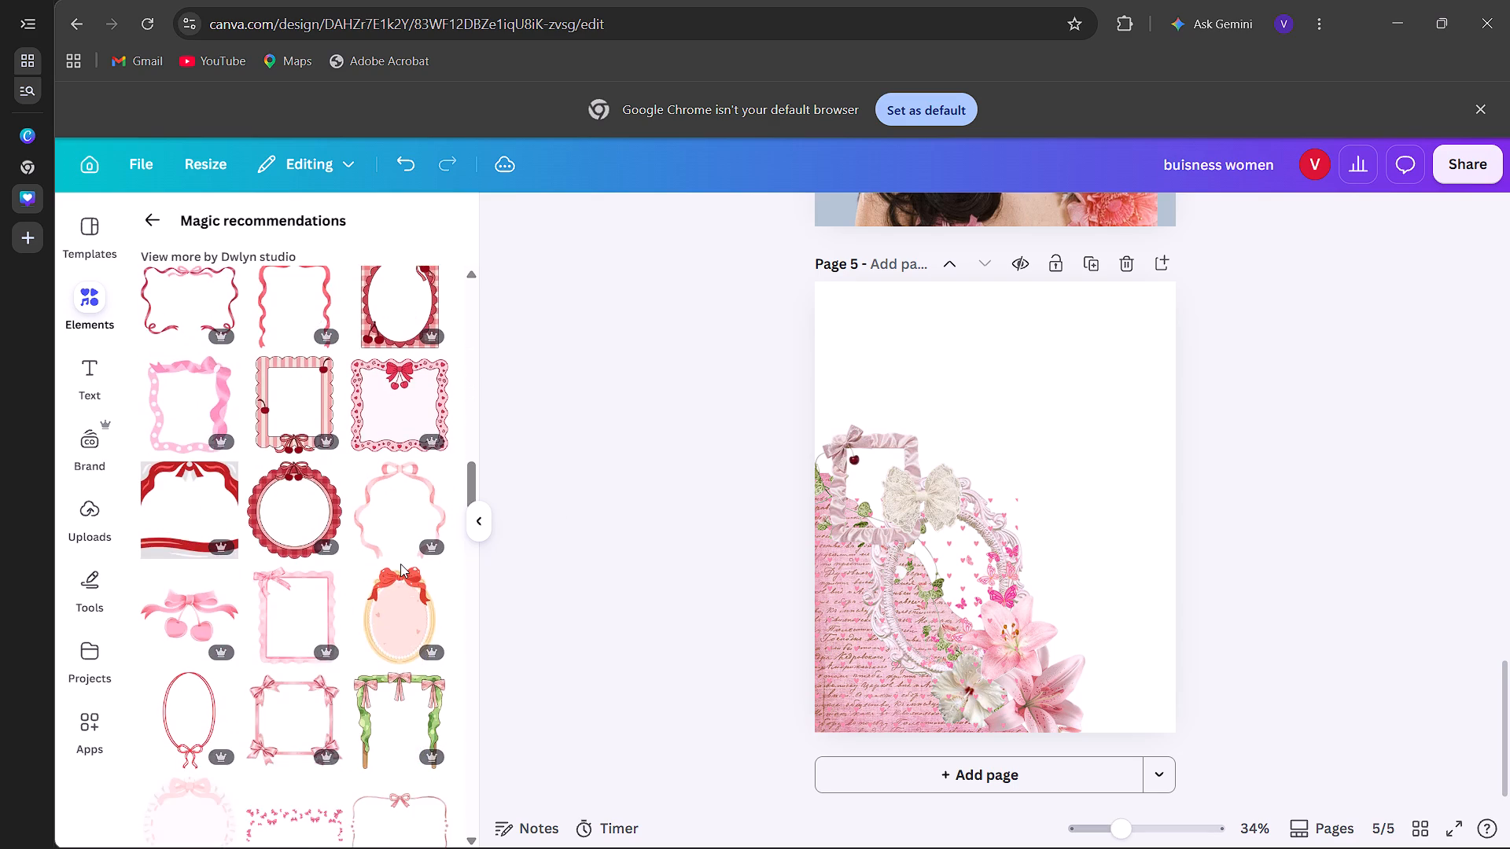
scroll(400, 564, down, 10)
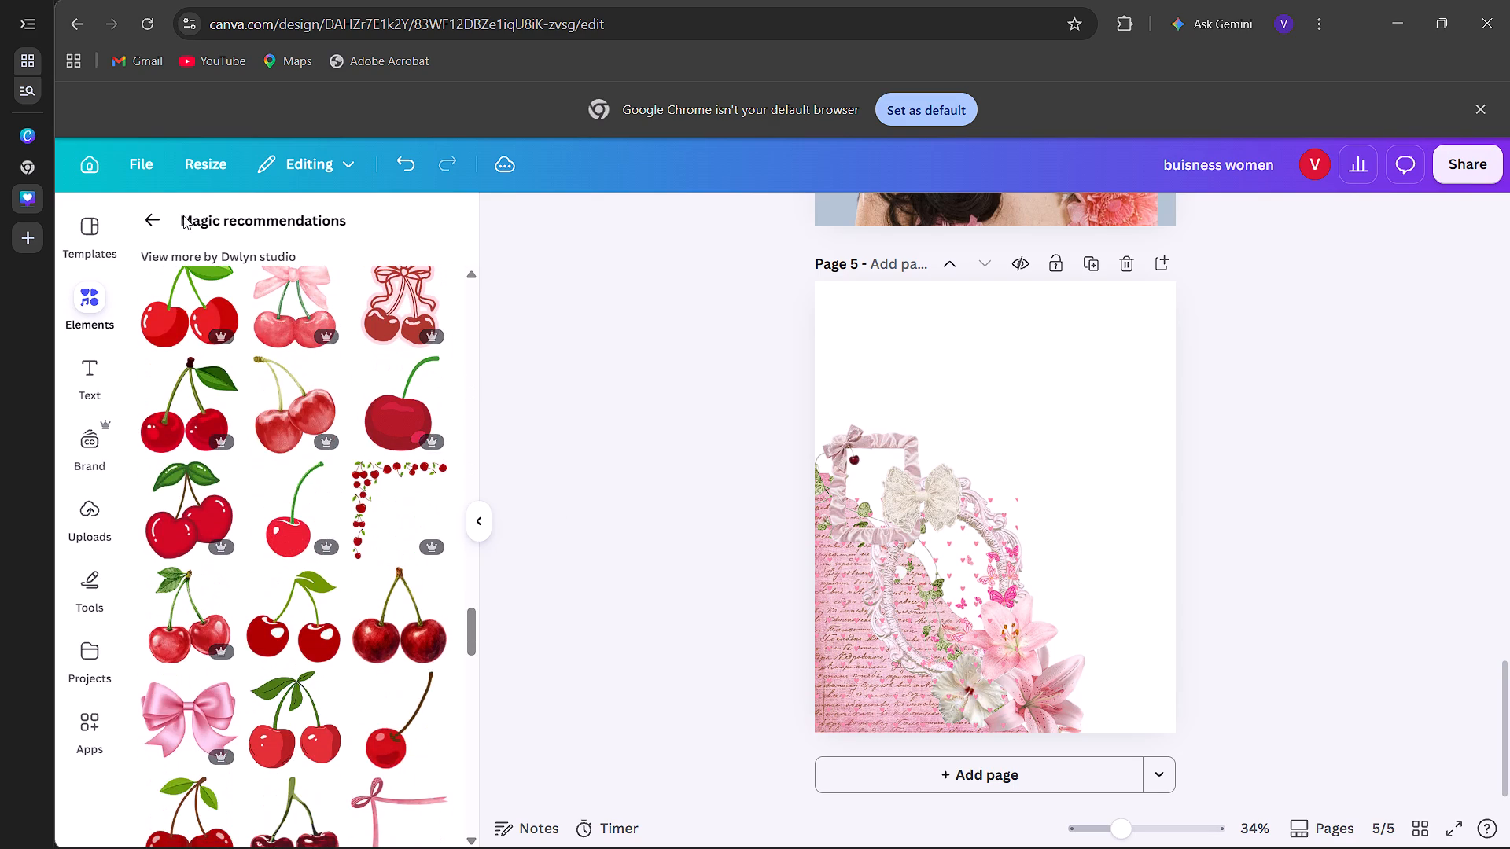
click(148, 219)
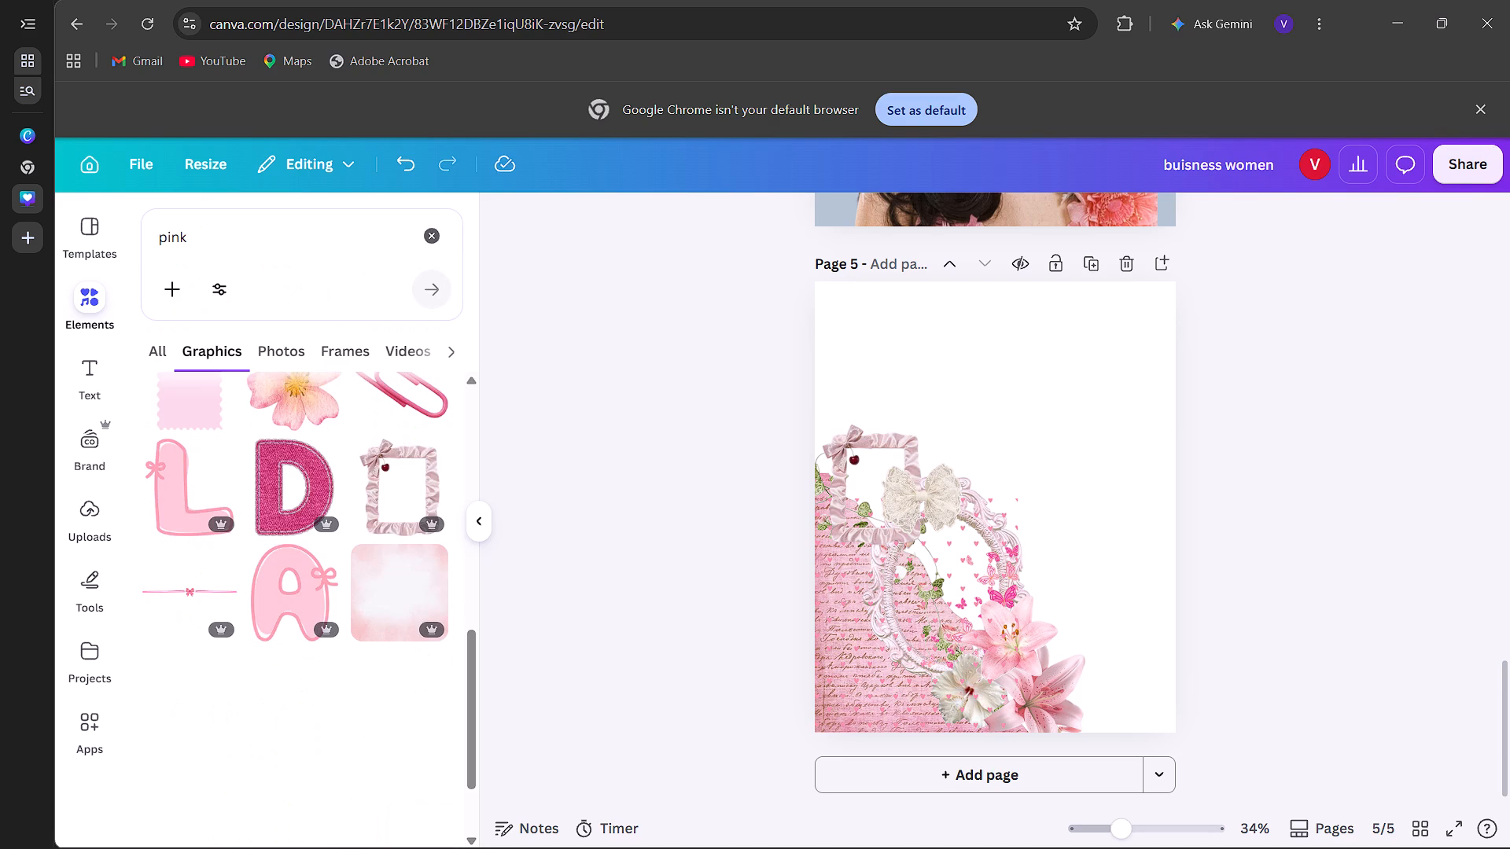
Search the graphics for "pink paper", add the crumpled pink paper square and place it over the page's upper-right corner.
click(271, 244)
key(space)
text(paper)
key(Return)
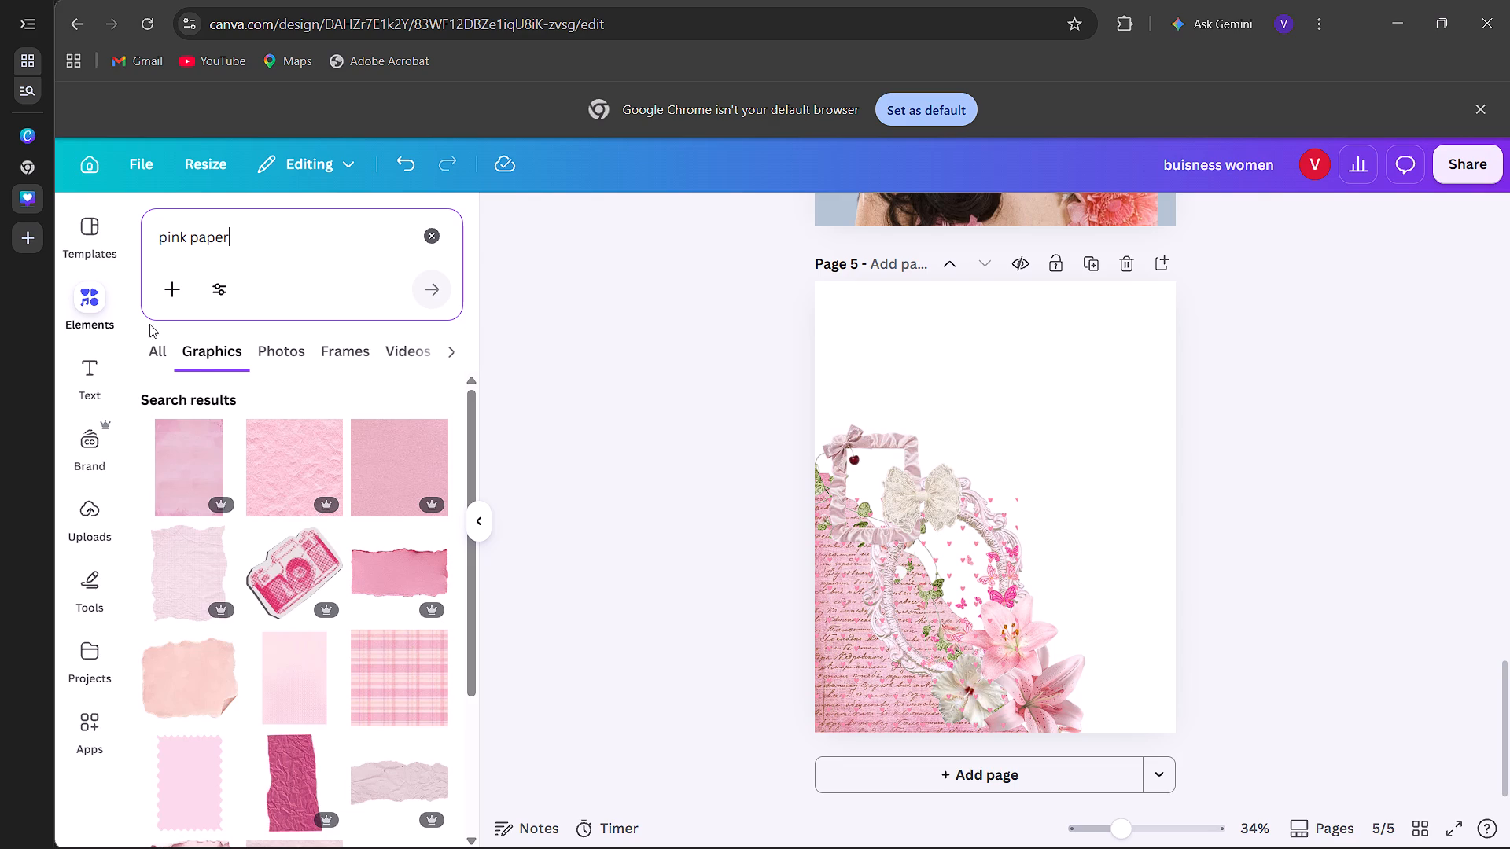
click(317, 466)
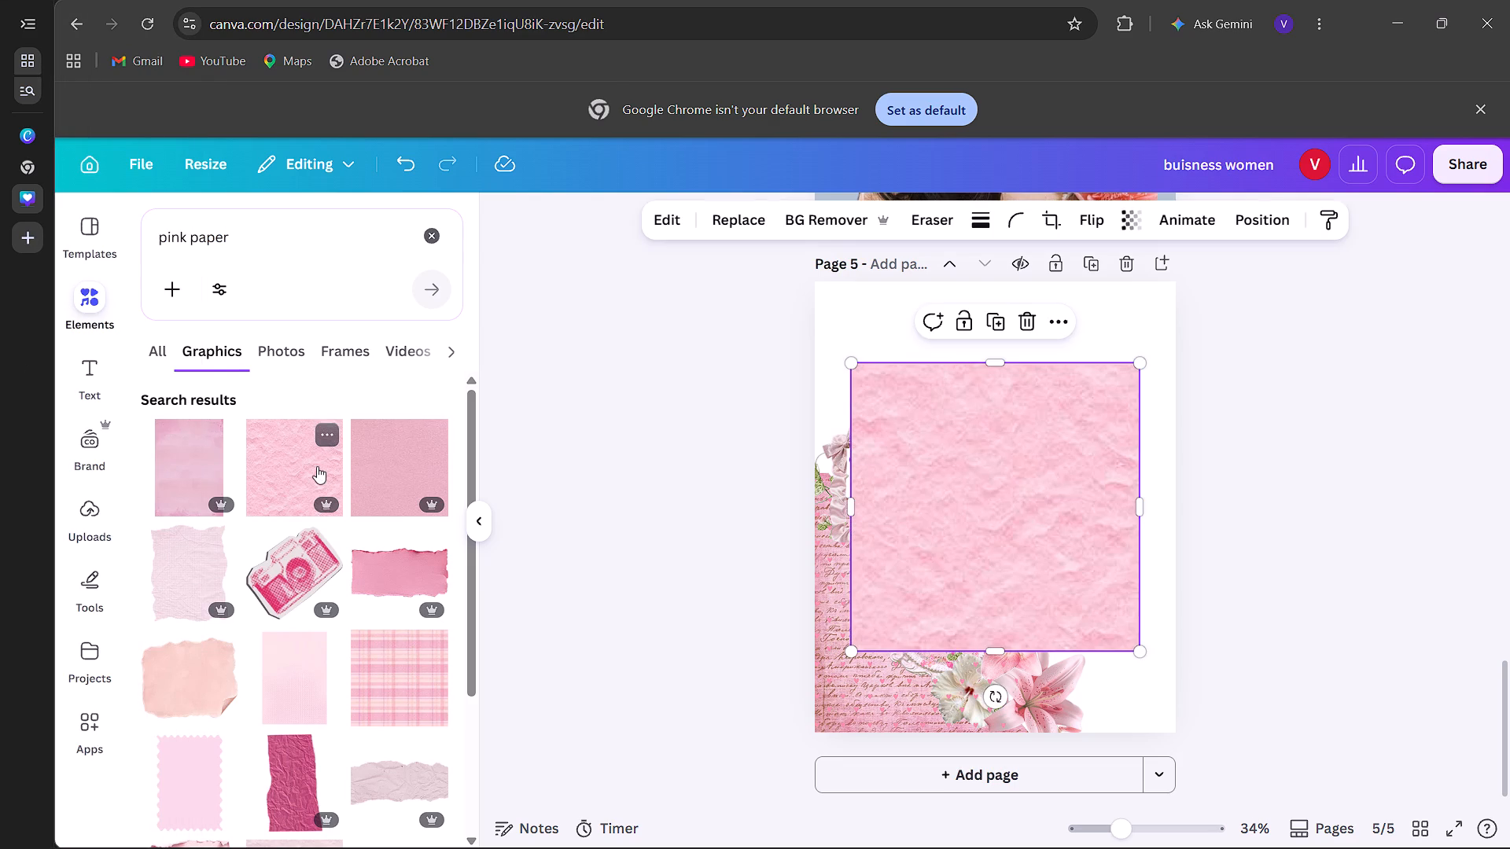
drag(967, 520, 1055, 377)
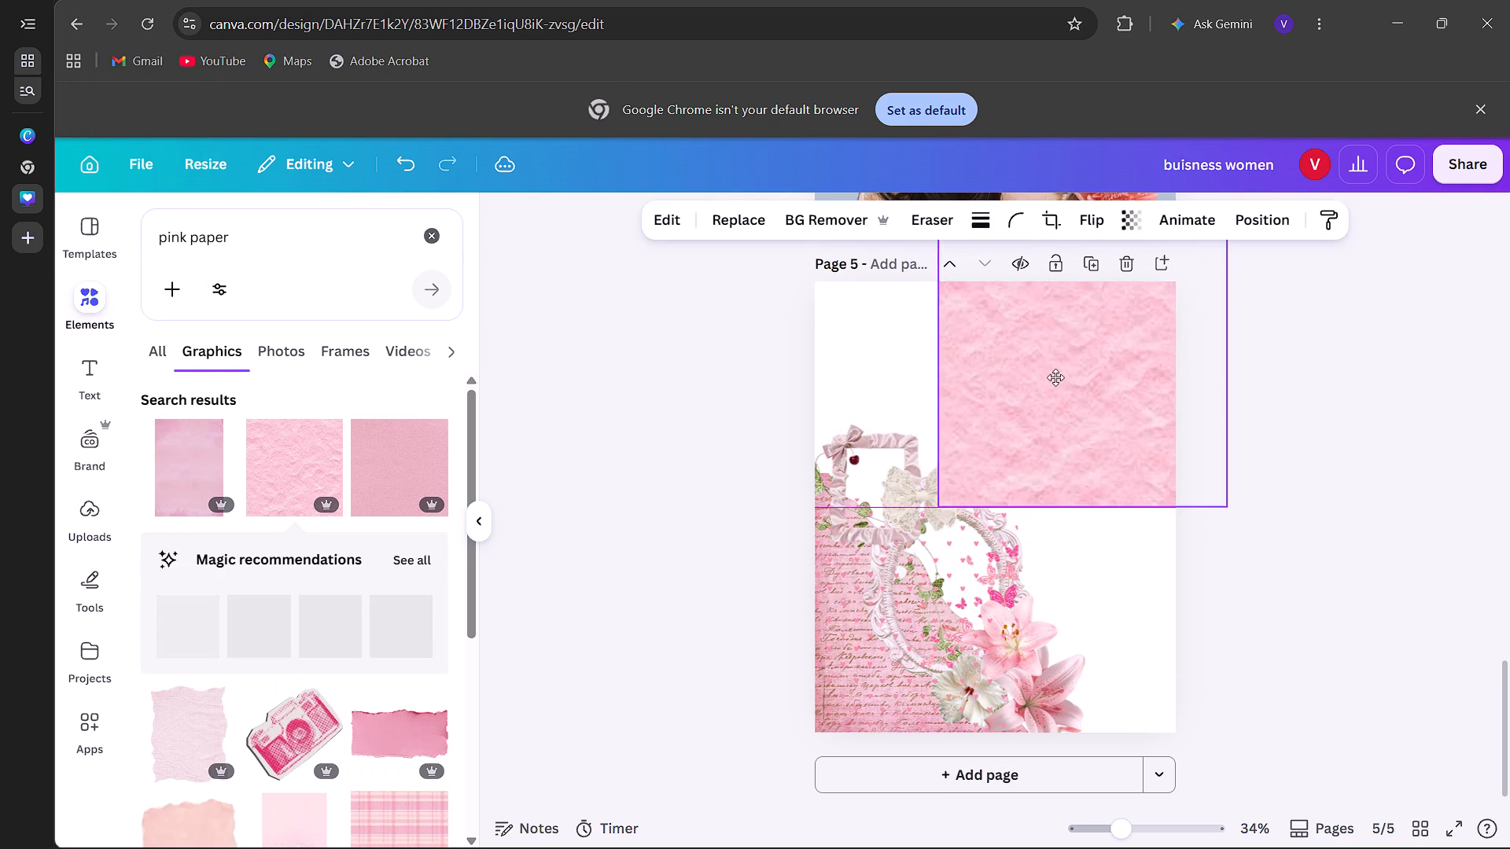
drag(1055, 377, 1087, 417)
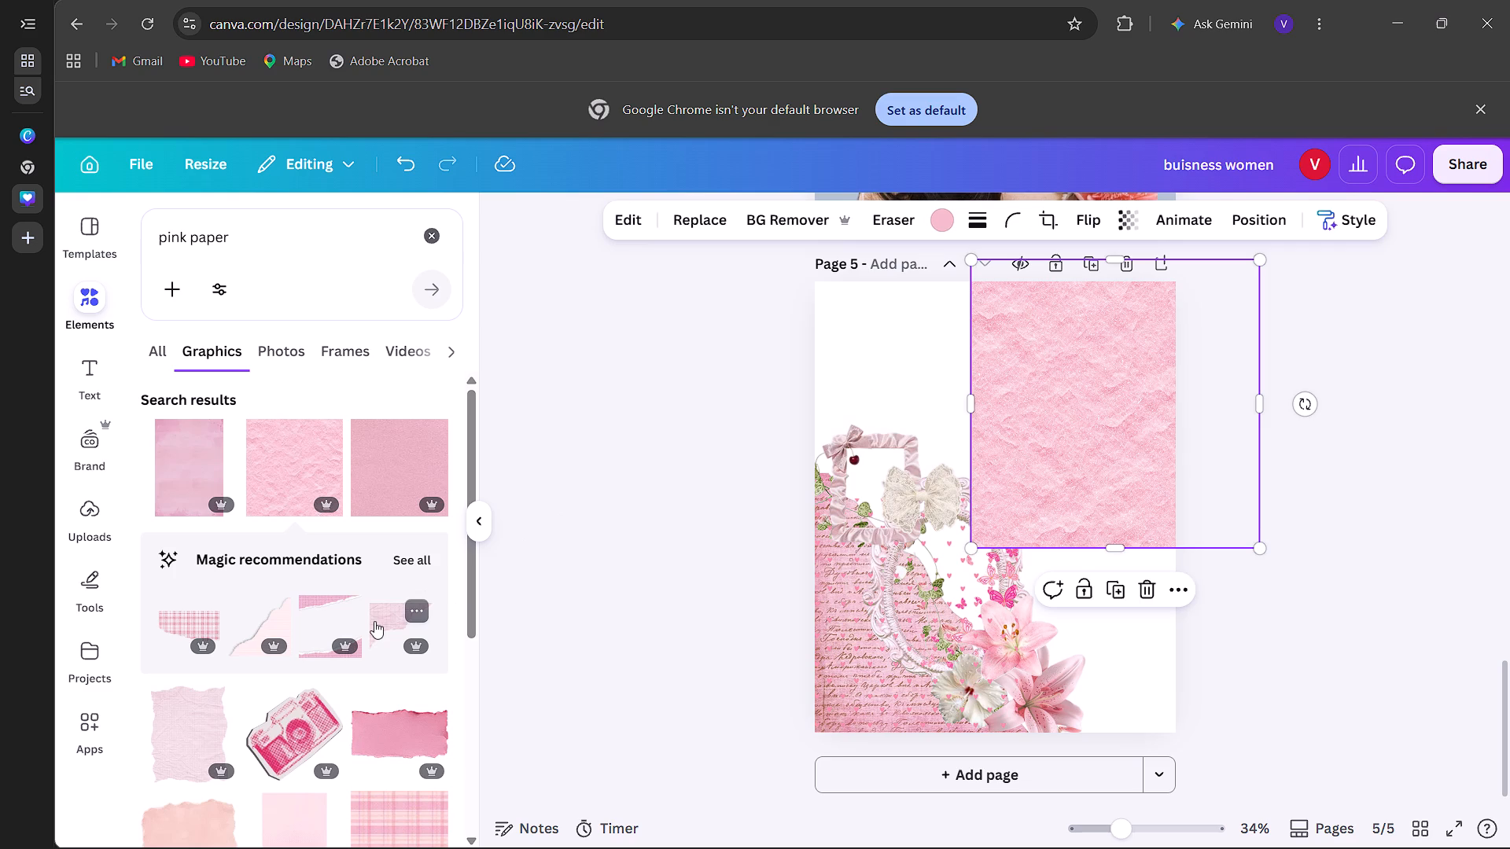
Add the recommended torn pink grid paper, place it in the page's upper-left corner and shrink it to about three-quarters size.
click(374, 621)
drag(926, 484, 917, 393)
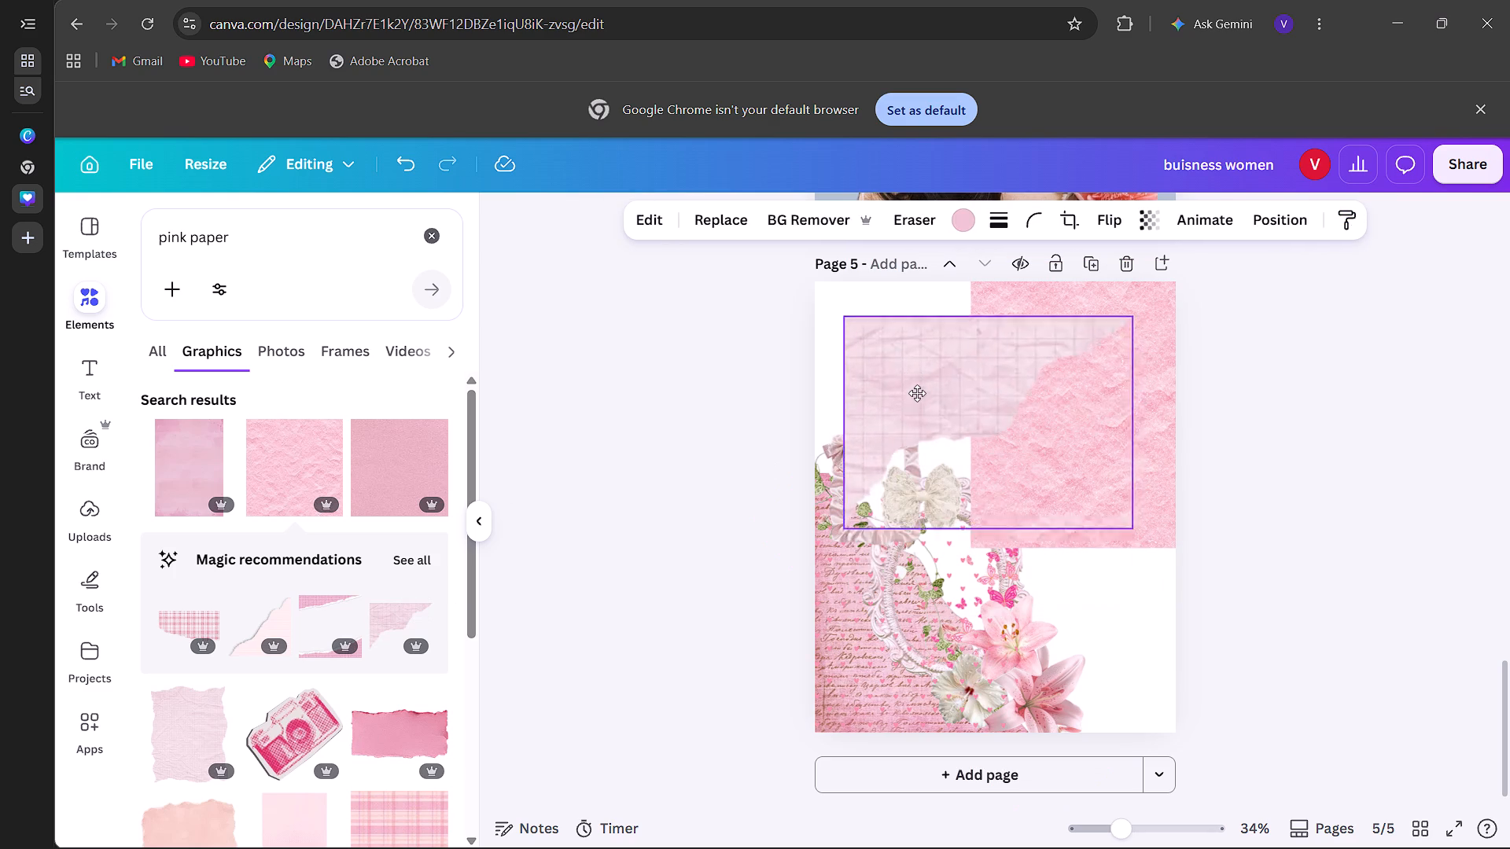
drag(917, 393, 886, 357)
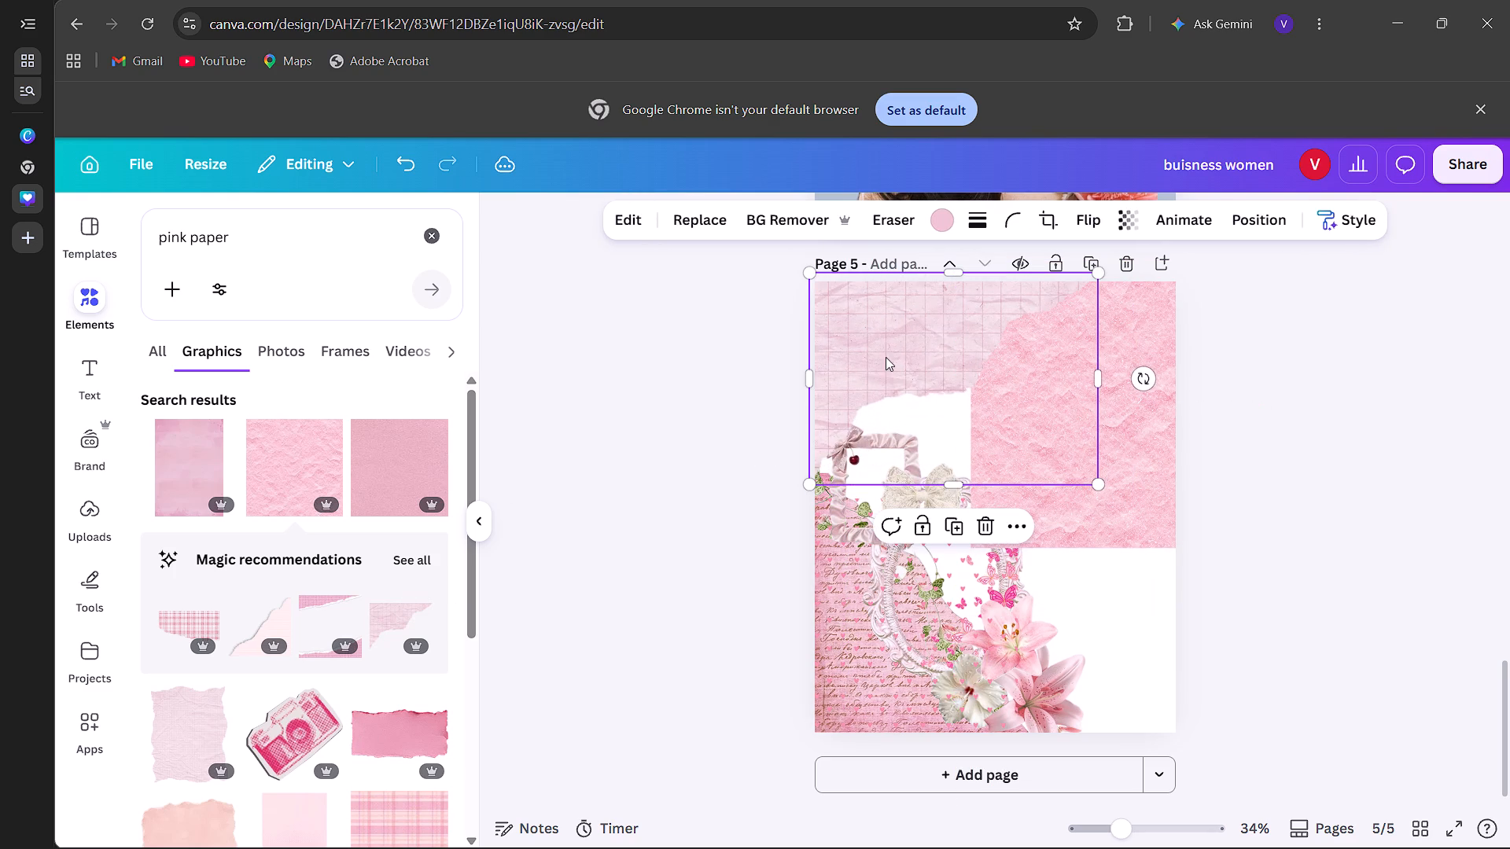
drag(1098, 491, 1026, 425)
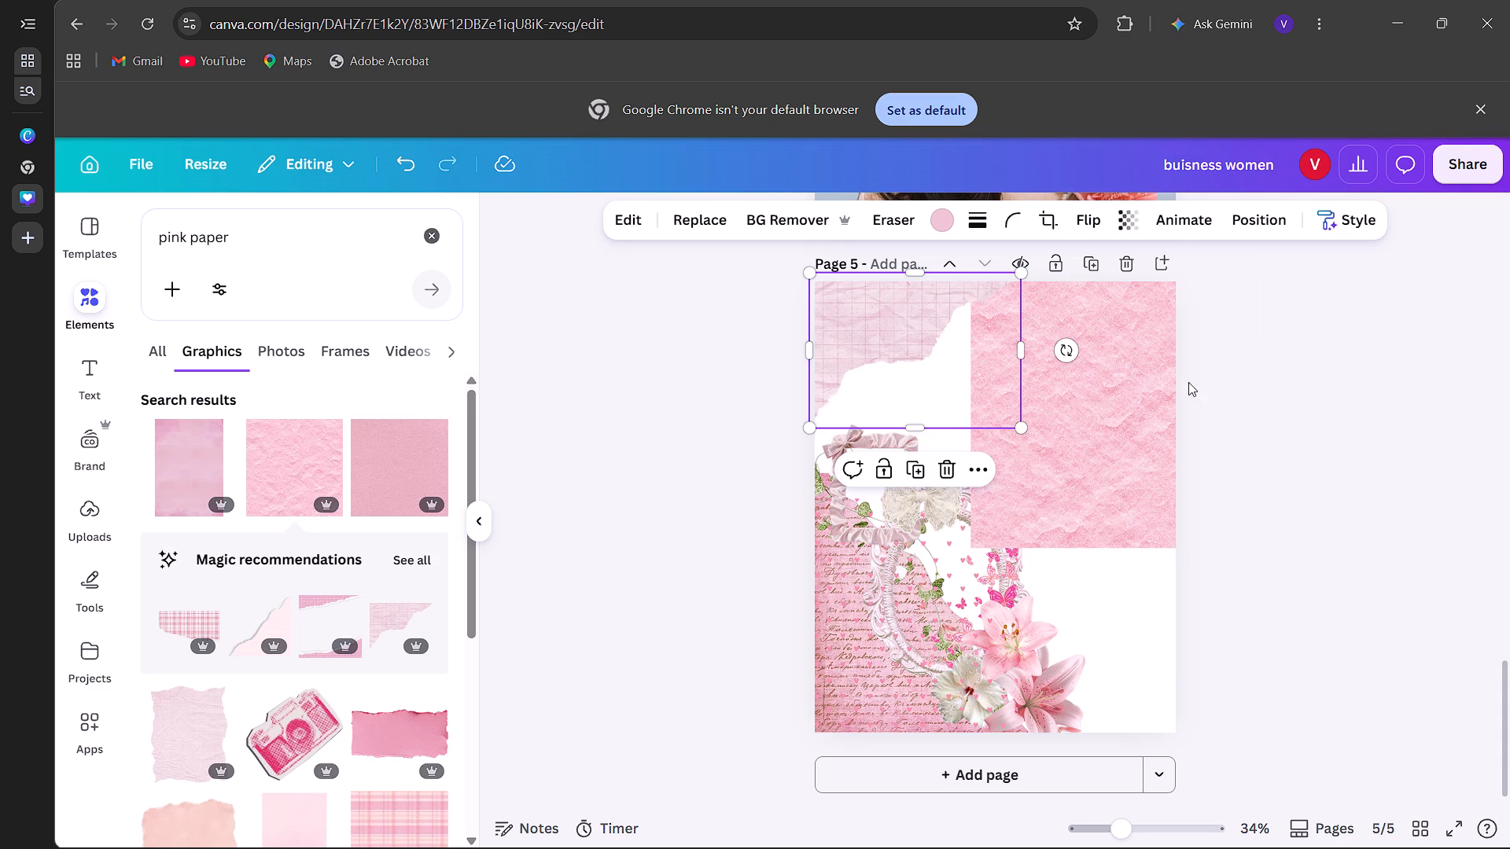
Move the crumpled pink paper square to the page's upper-left area and send it behind all the other elements.
drag(1155, 434, 930, 415)
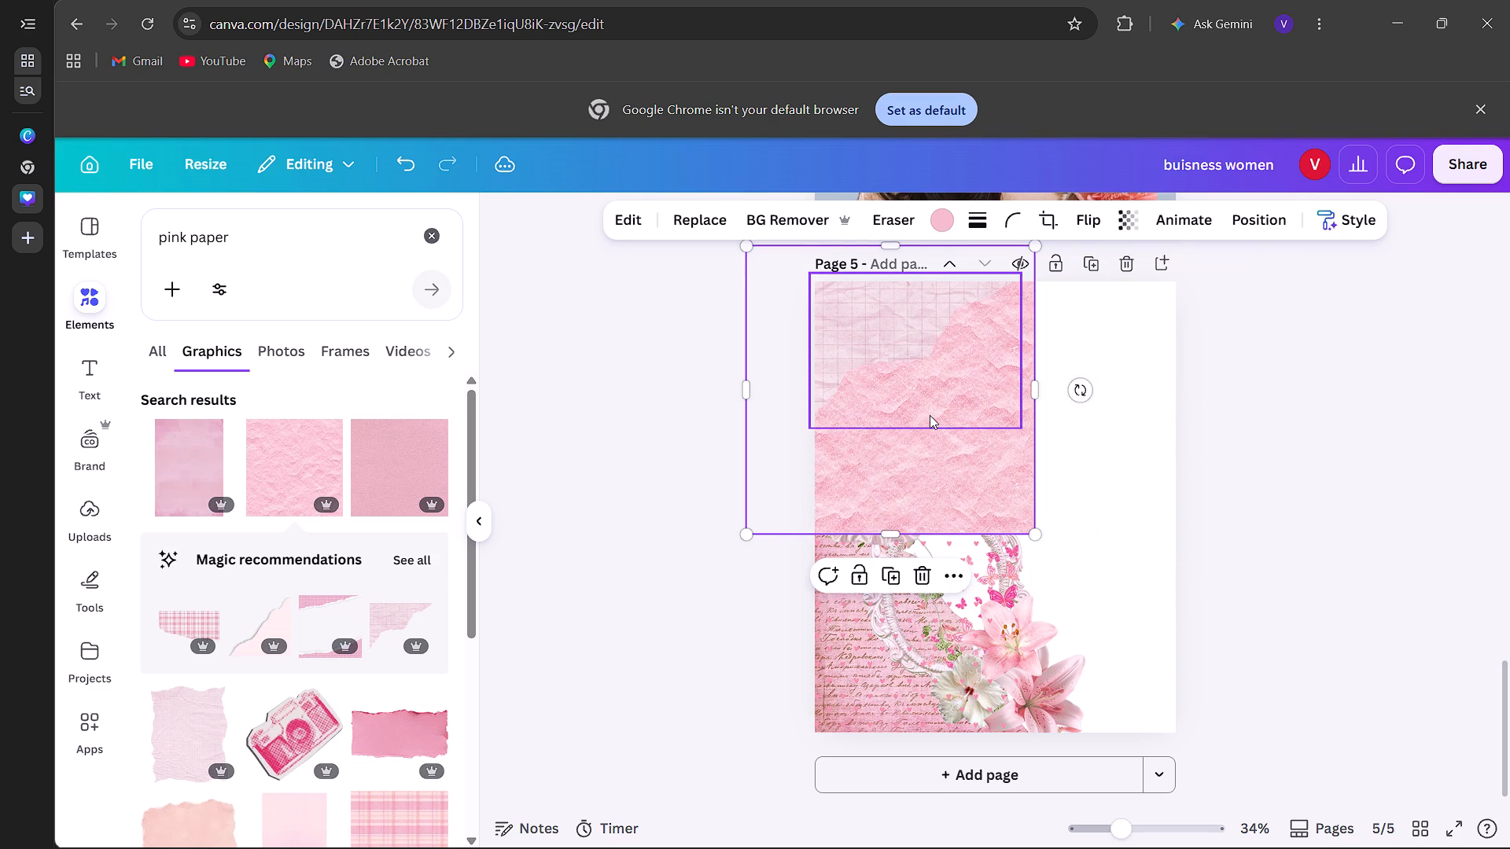
click(1241, 224)
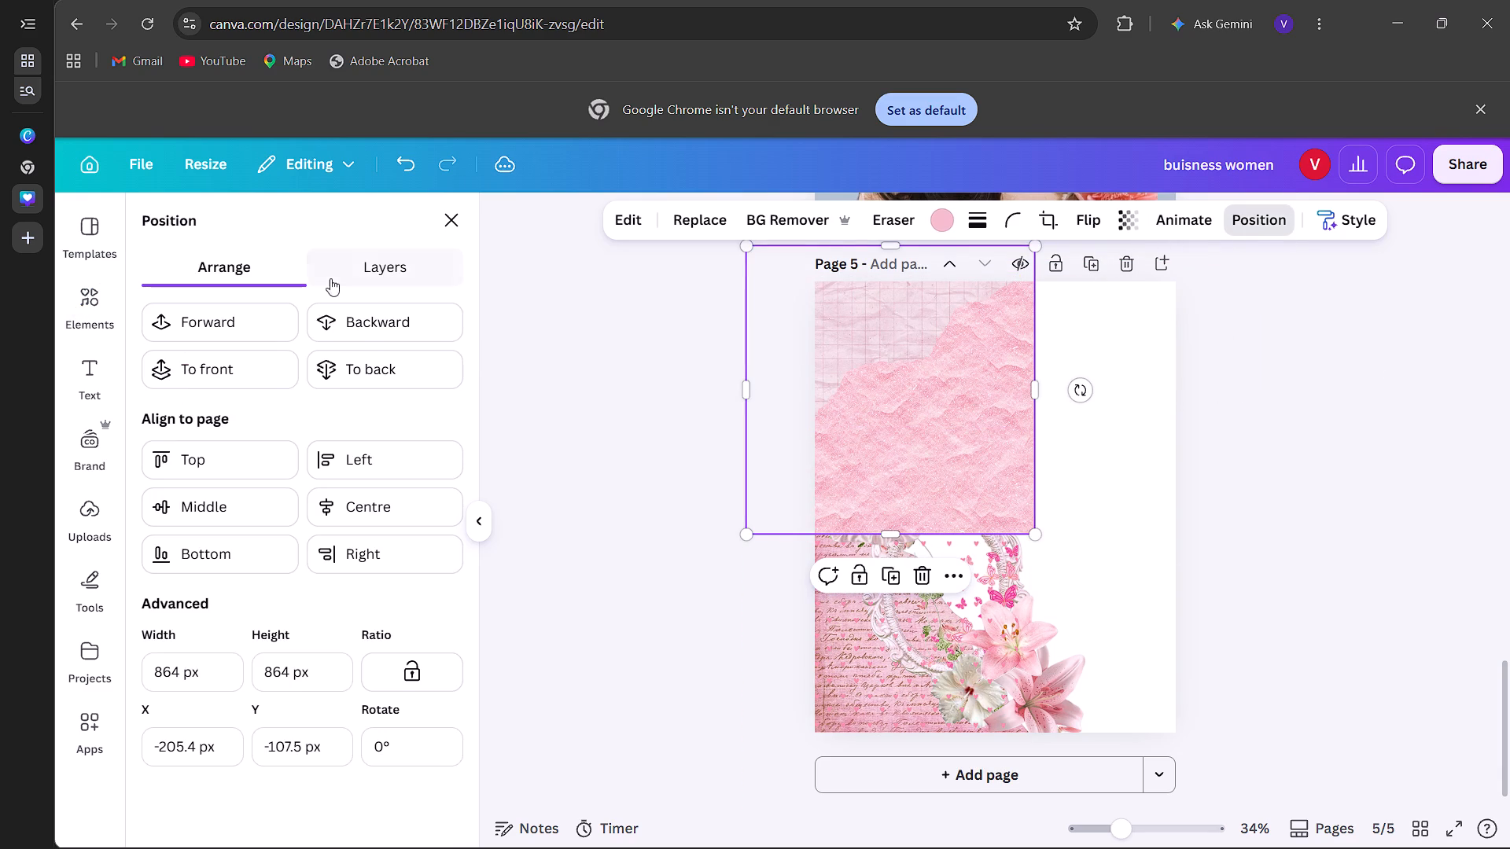
click(358, 330)
click(358, 330)
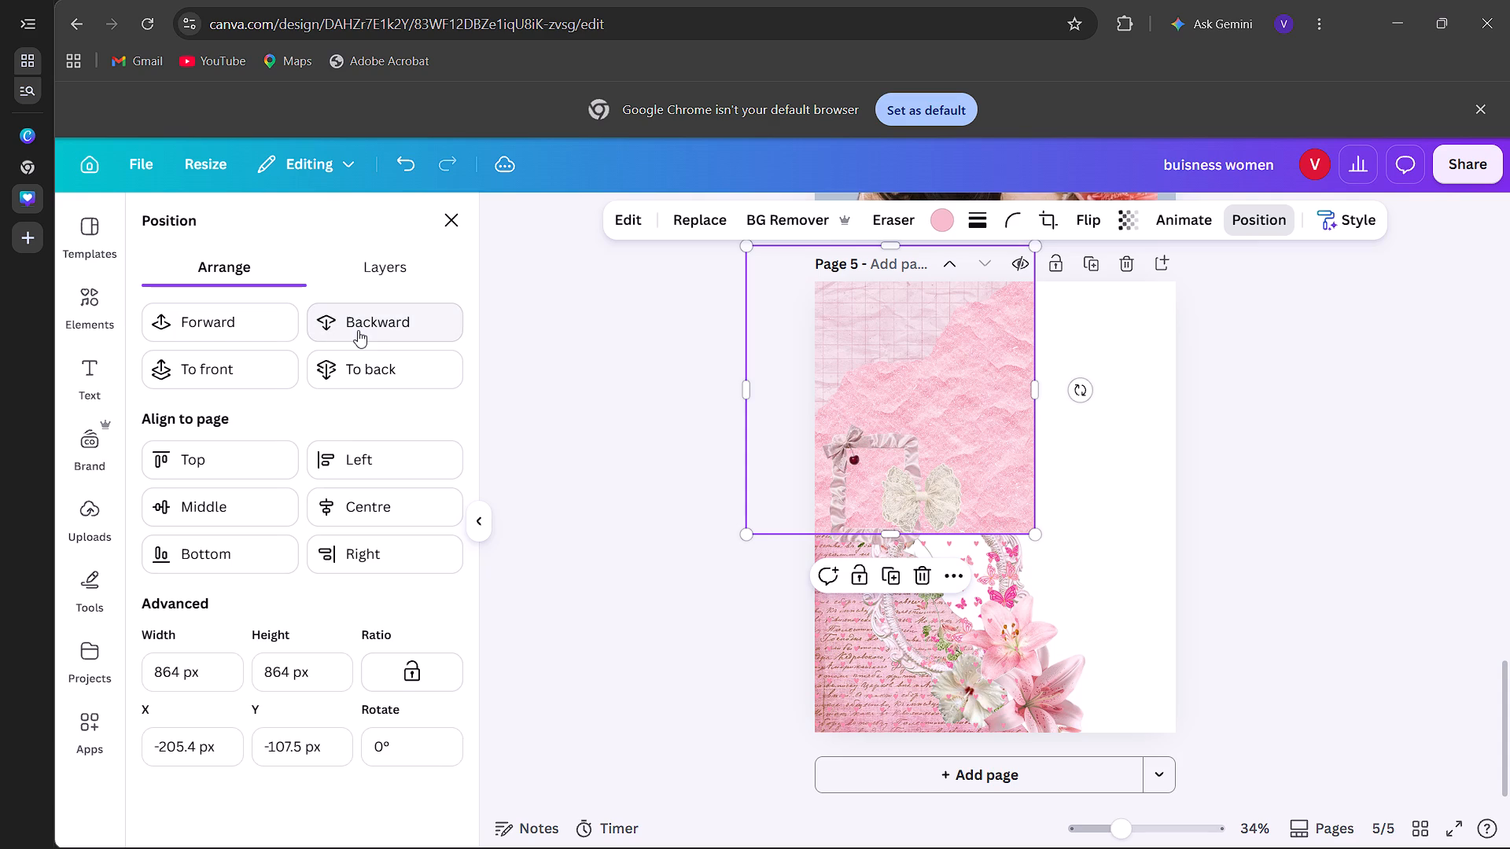
click(368, 362)
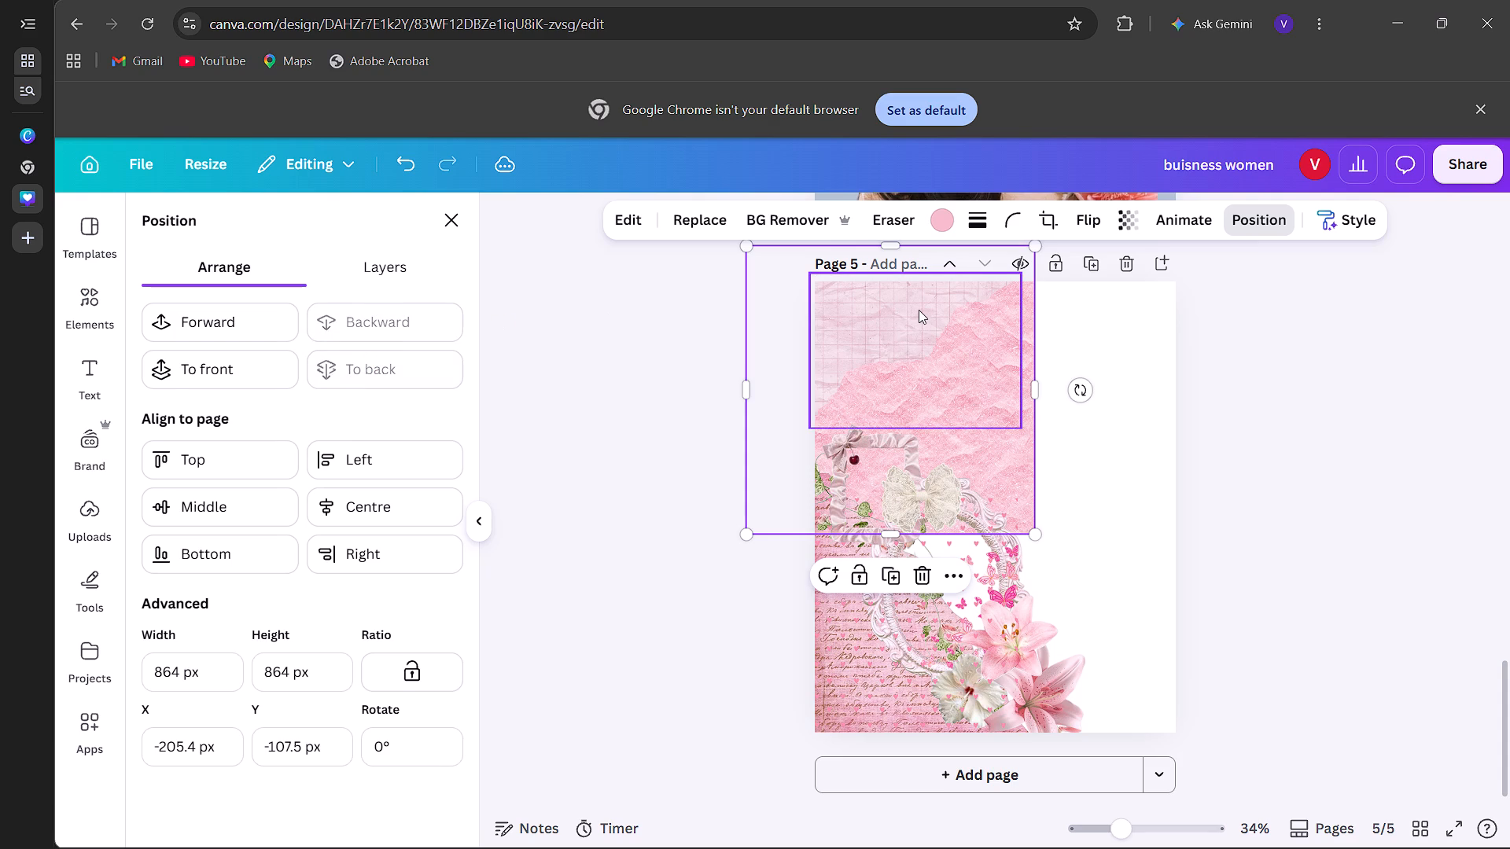
click(919, 310)
click(438, 227)
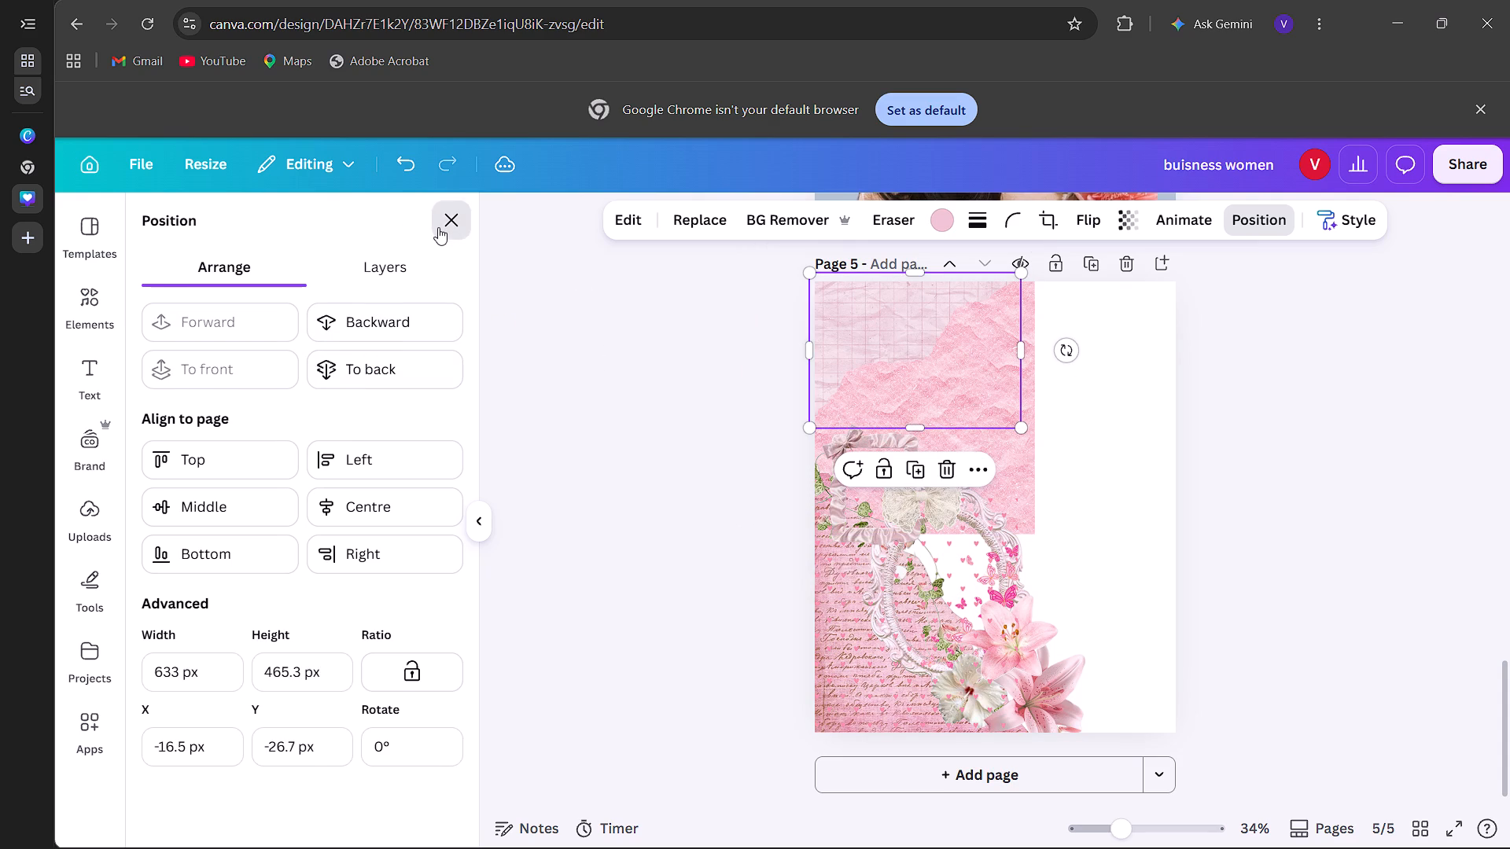
Add the lined notepaper graphic with the clip and star from the pink paper results and shrink it to about two-thirds size.
scroll(368, 600, down, 7)
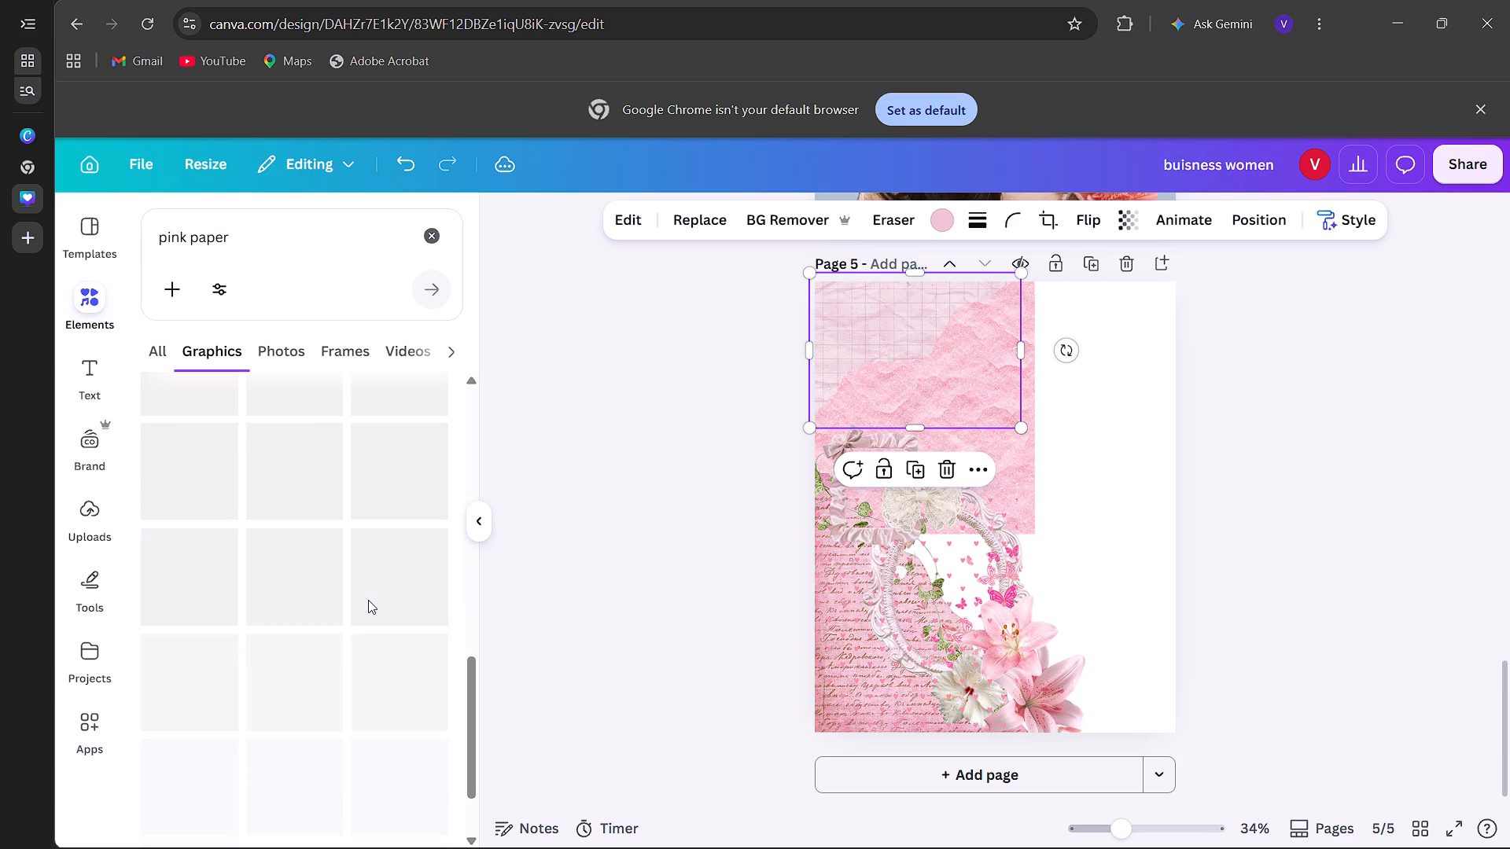
scroll(368, 600, down, 1)
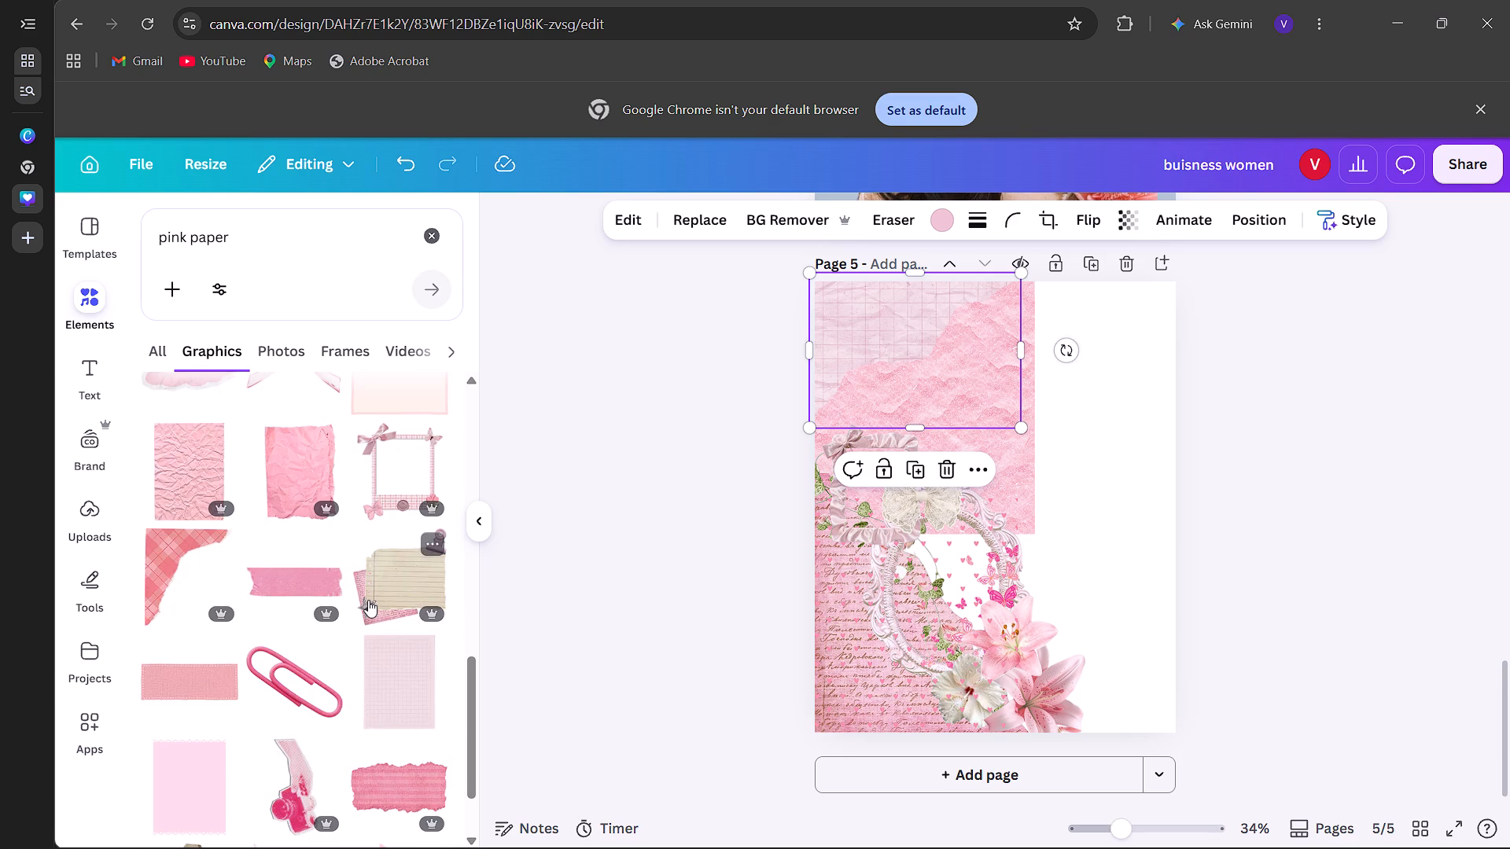
scroll(370, 594, down, 1)
click(389, 506)
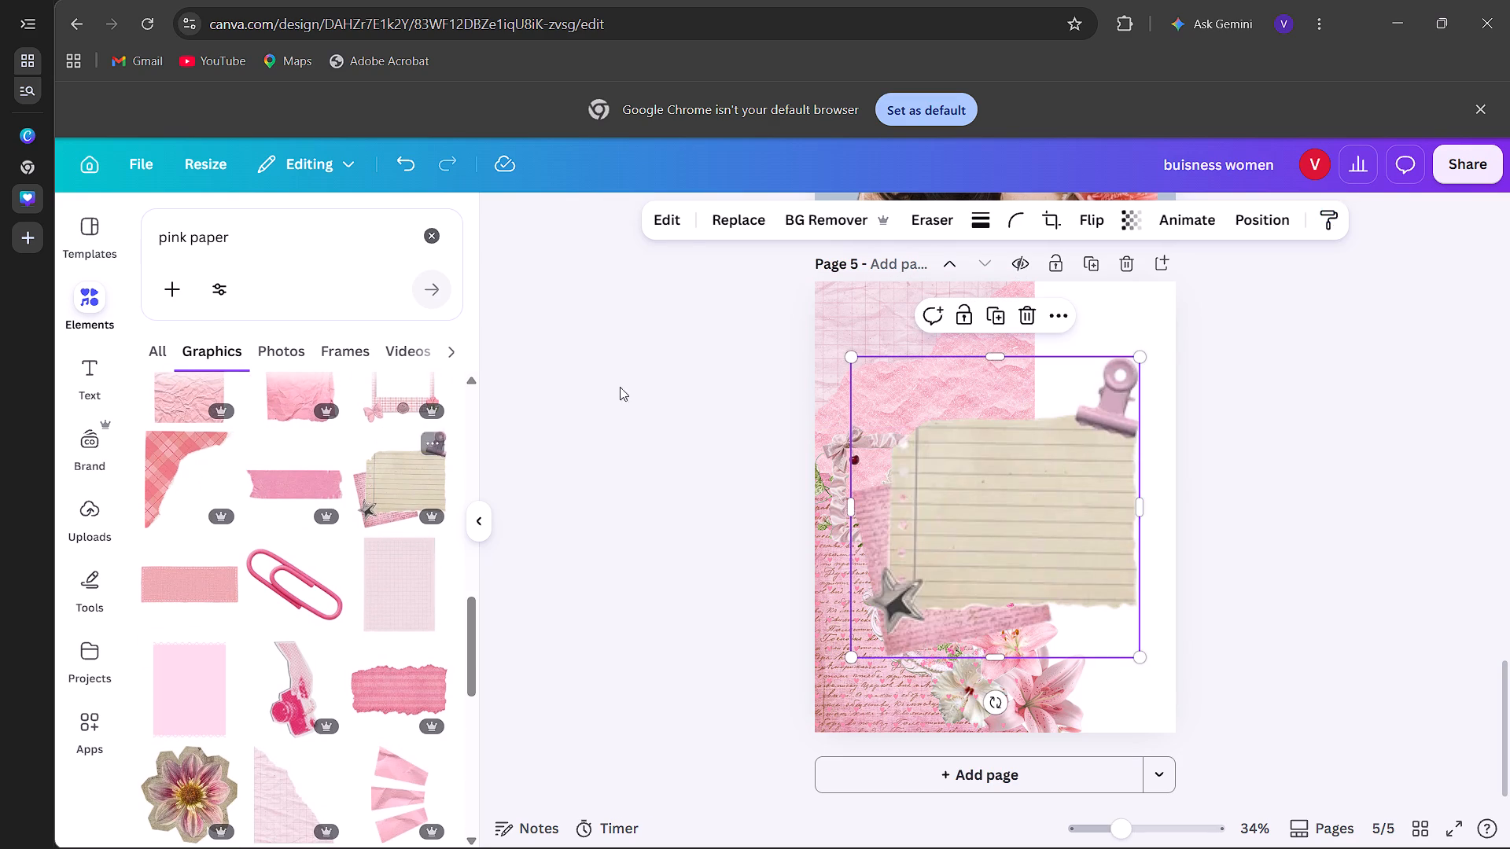
drag(845, 656, 897, 590)
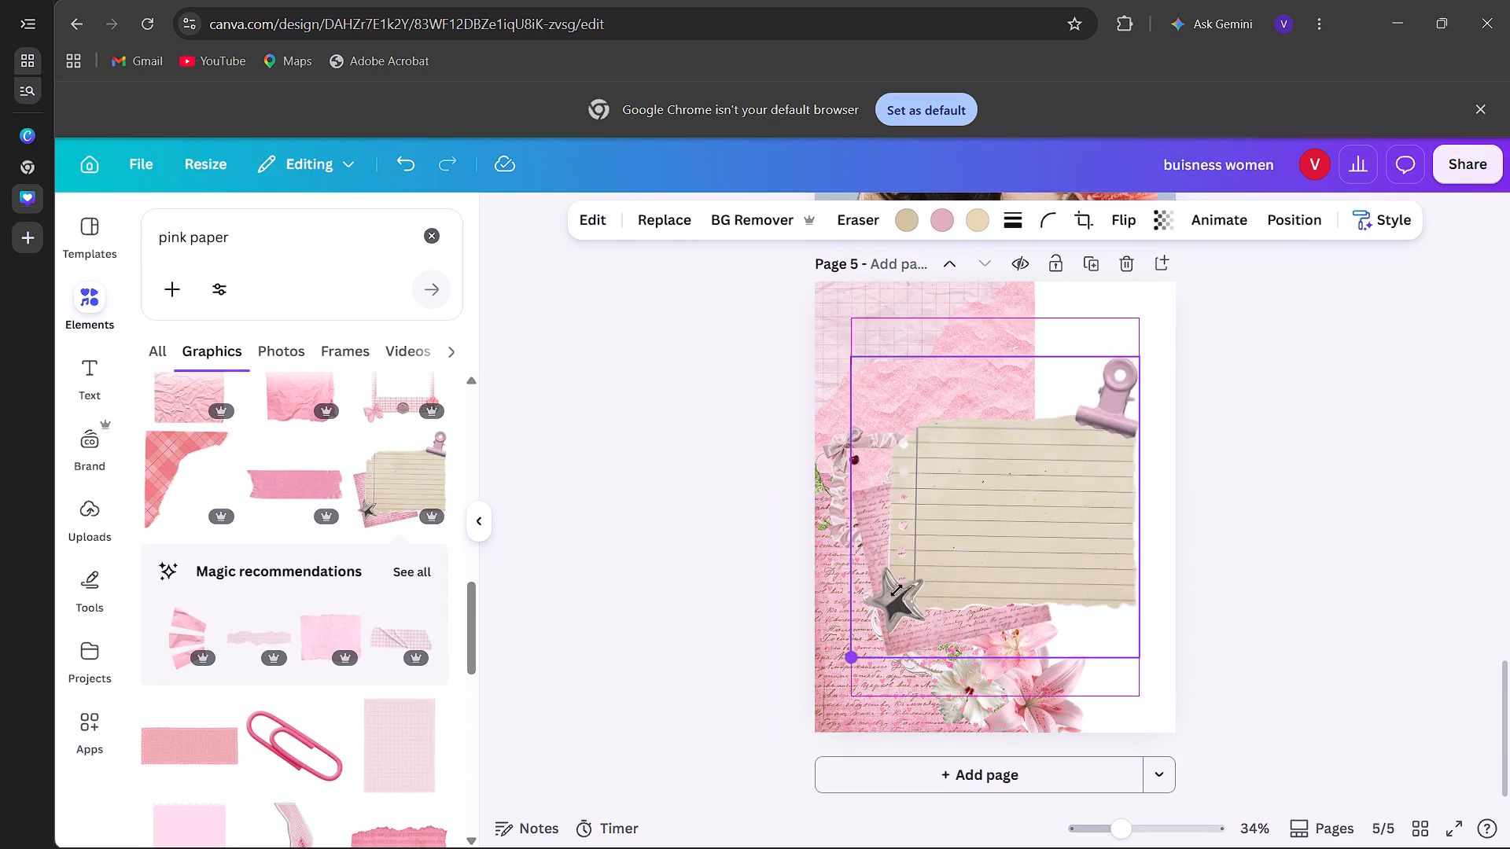
drag(897, 590, 1029, 492)
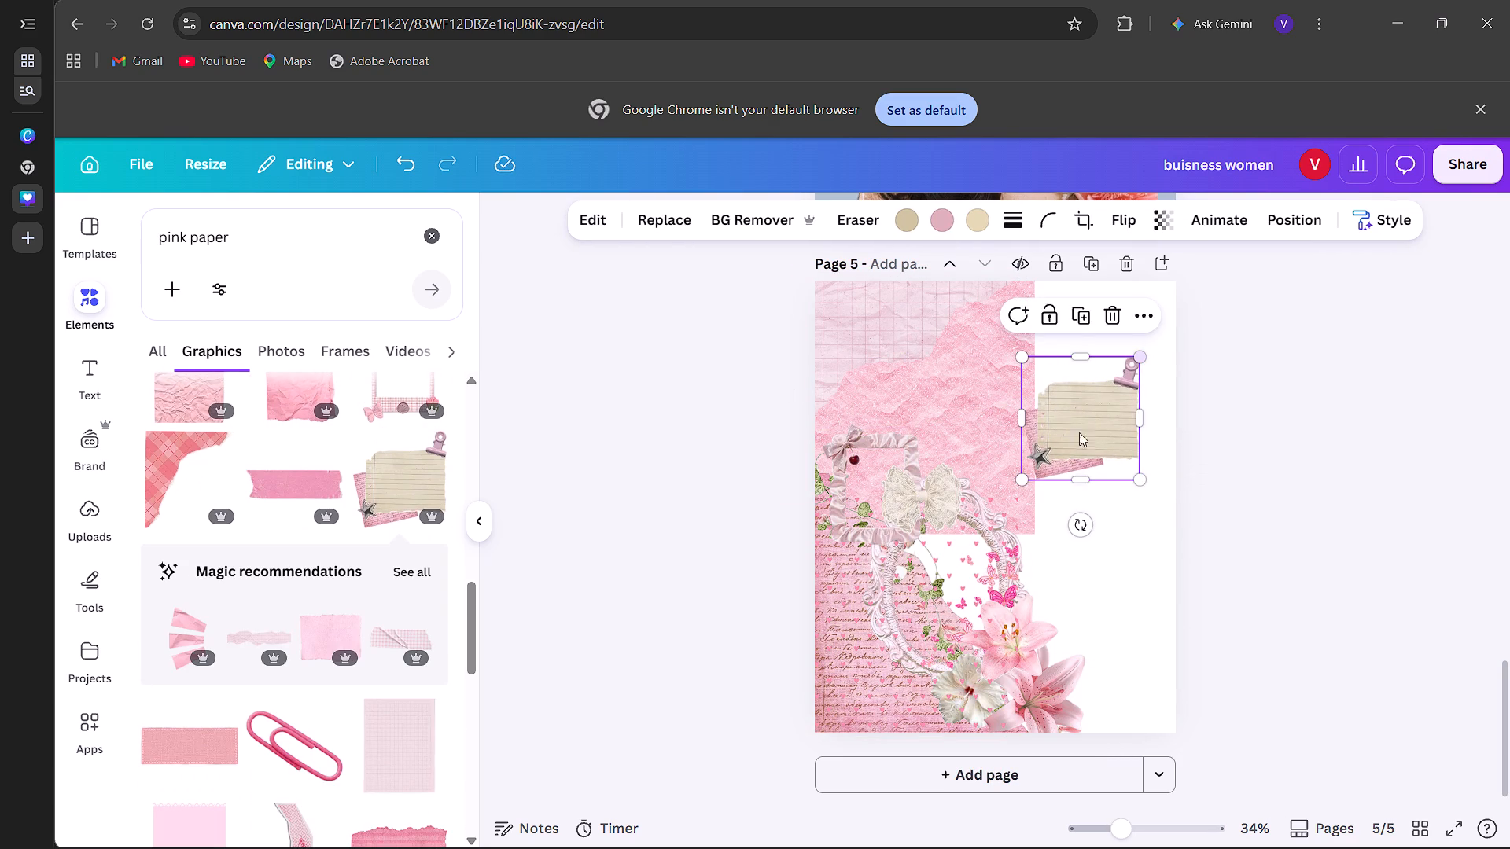
drag(1019, 483, 945, 542)
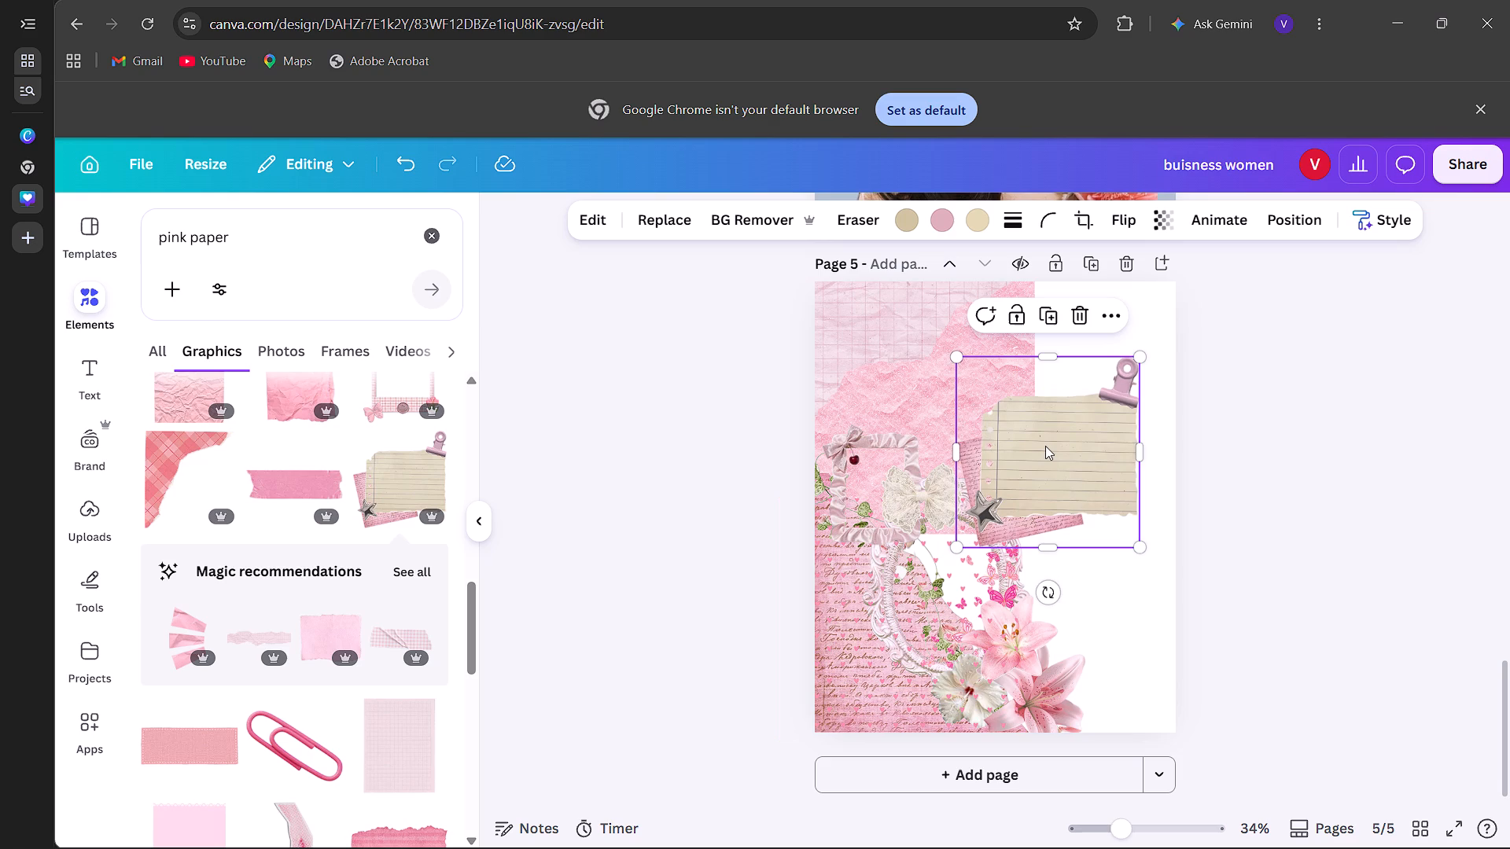
Place the lined notepaper in the page's upper-right area and reduce it slightly further.
drag(1045, 446, 1035, 380)
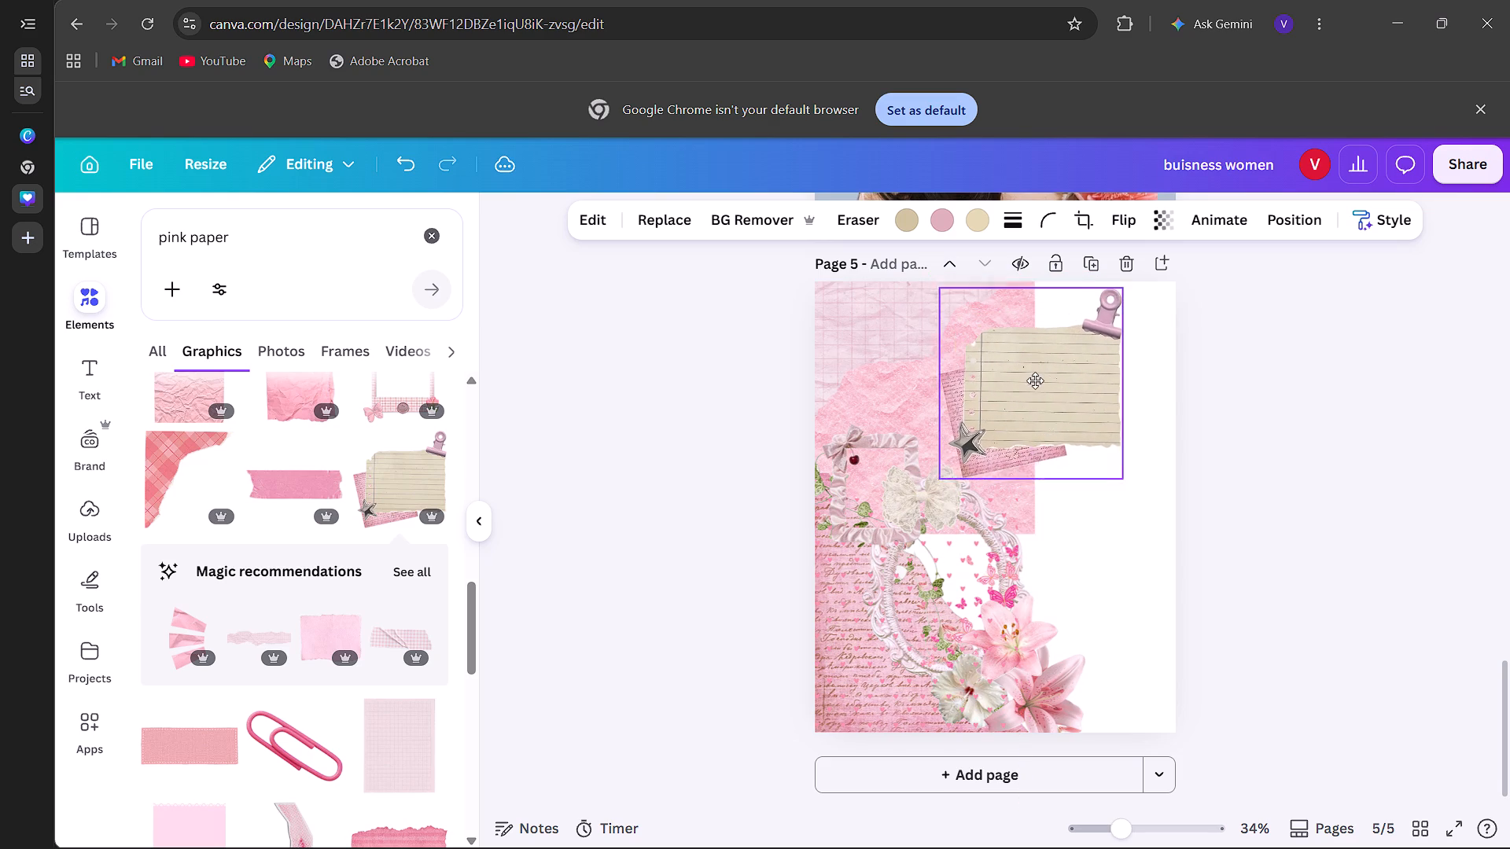
drag(1035, 380, 1037, 382)
drag(1122, 300, 1101, 334)
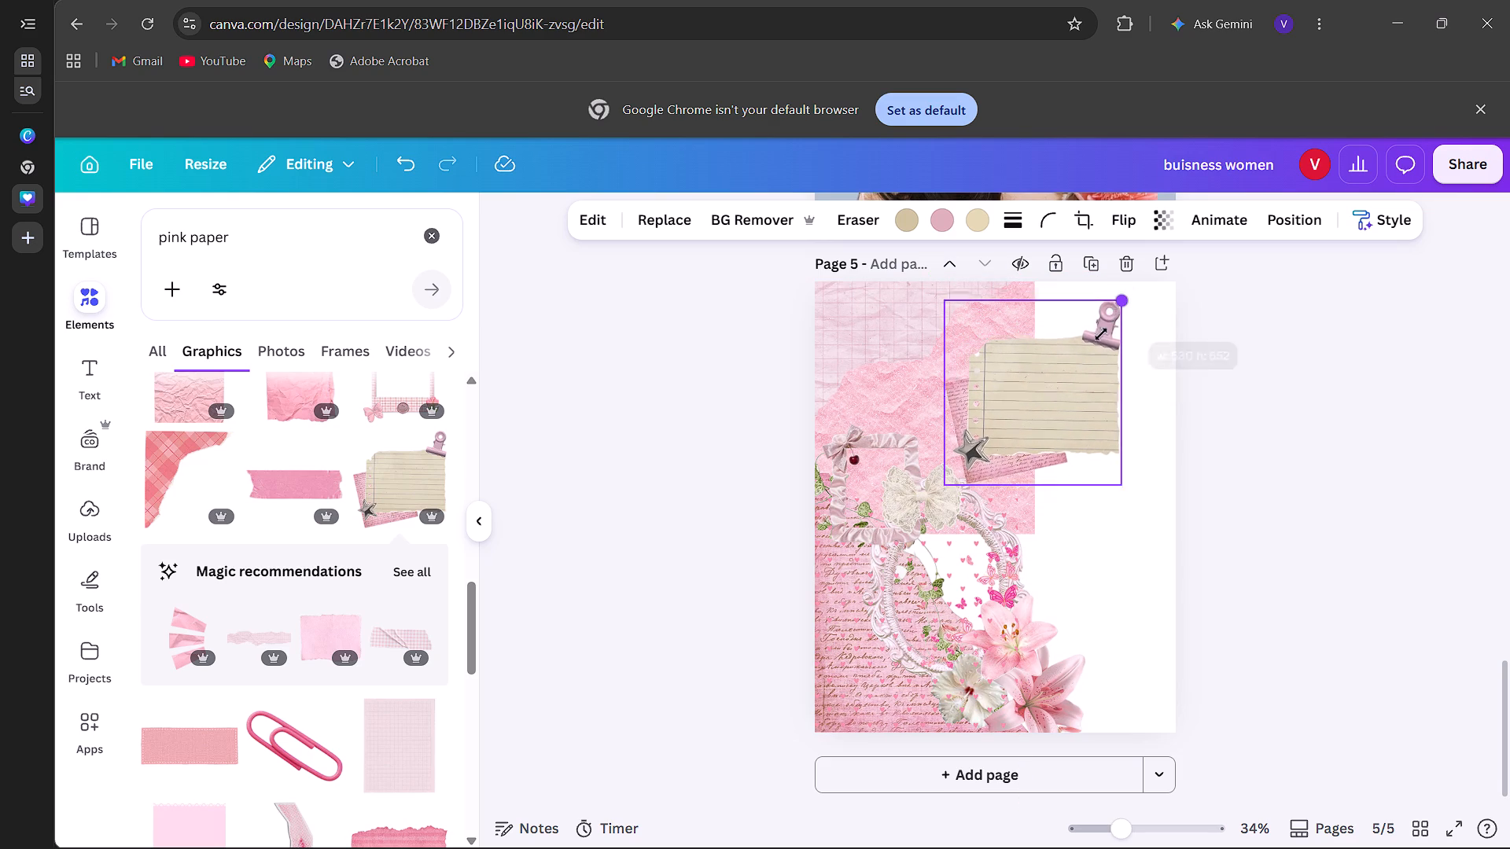
drag(1101, 334, 1092, 345)
drag(1061, 385, 1087, 326)
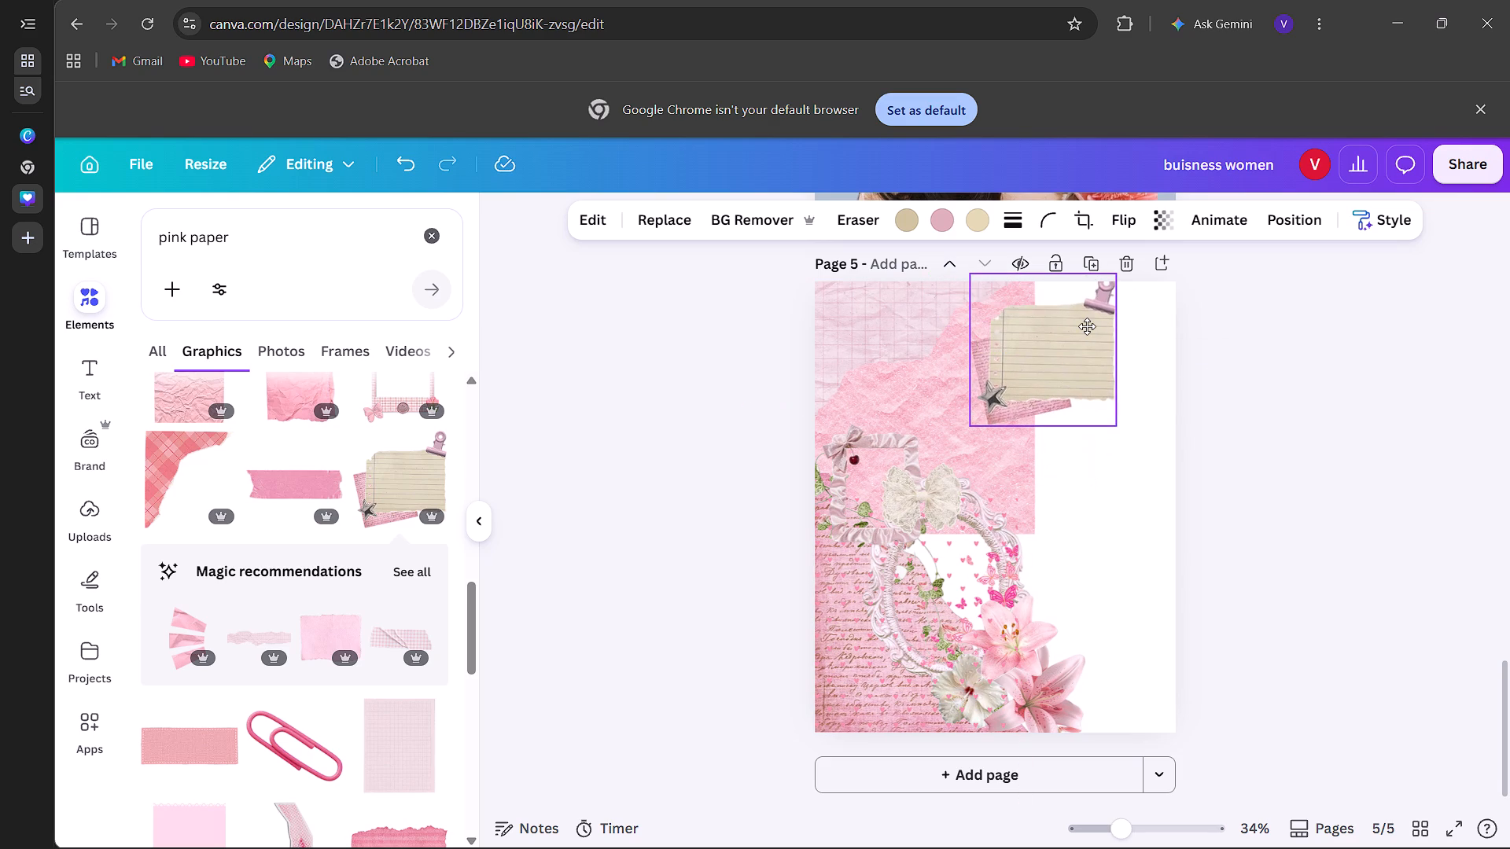
drag(1087, 326, 1089, 363)
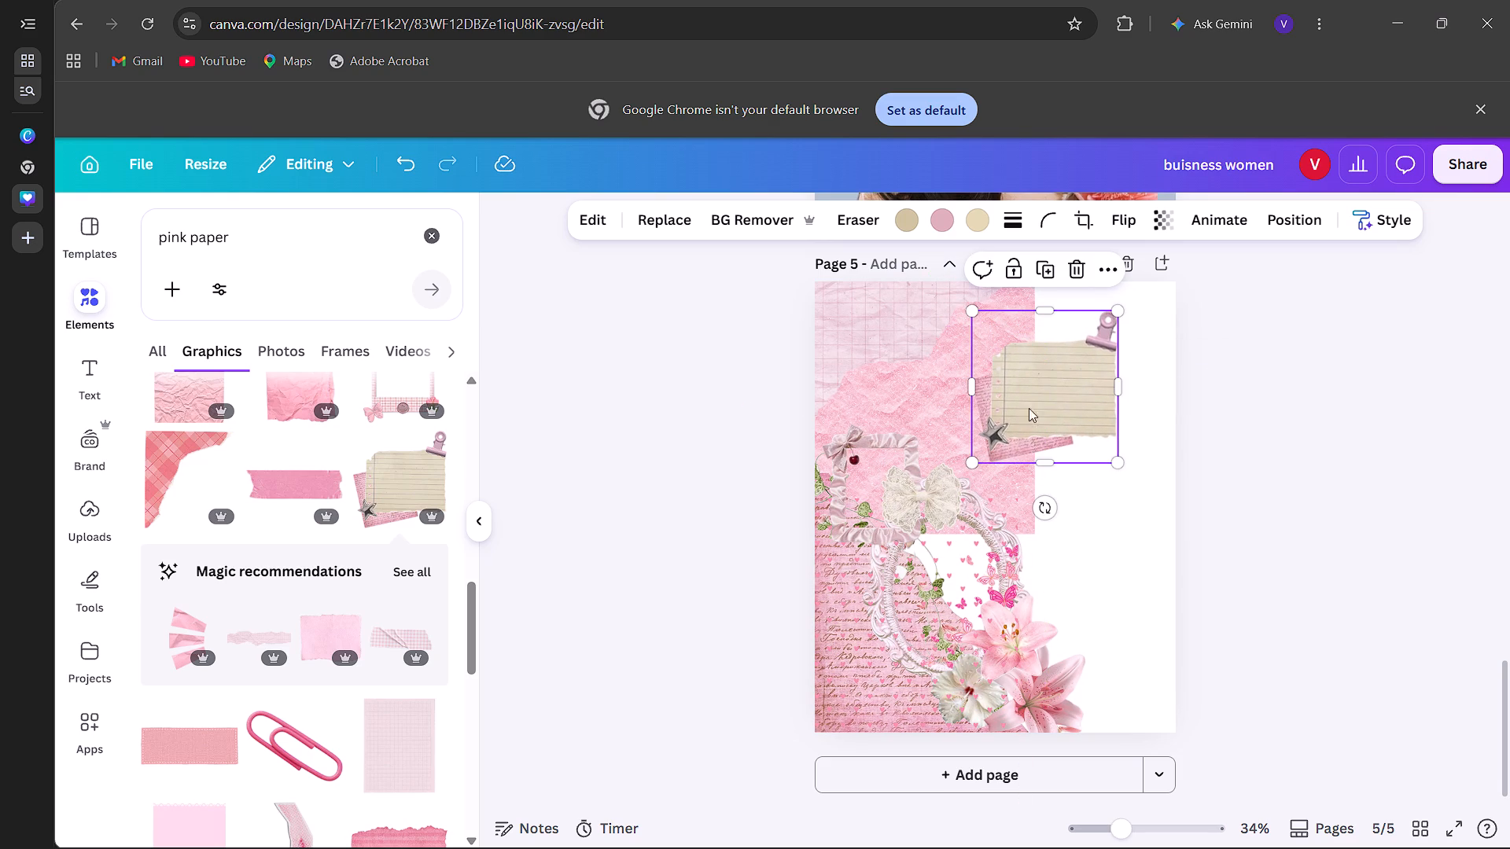
drag(967, 454, 948, 466)
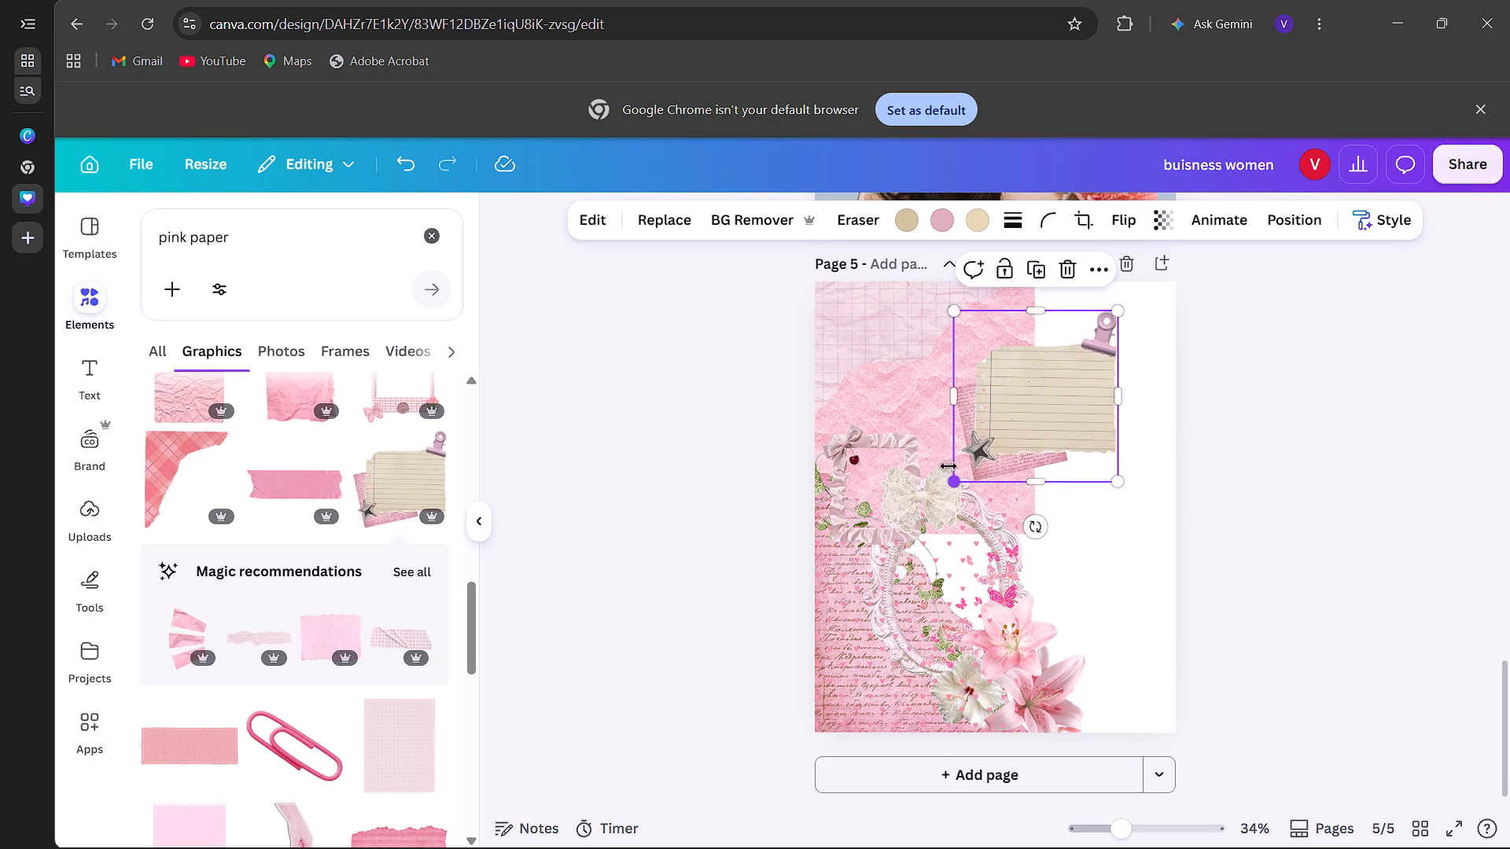
drag(1022, 405, 1048, 386)
Add the torn dark-pink striped paper, shrink it to about two-fifths size and place it over the notepaper's lower-right corner.
scroll(323, 733, down, 2)
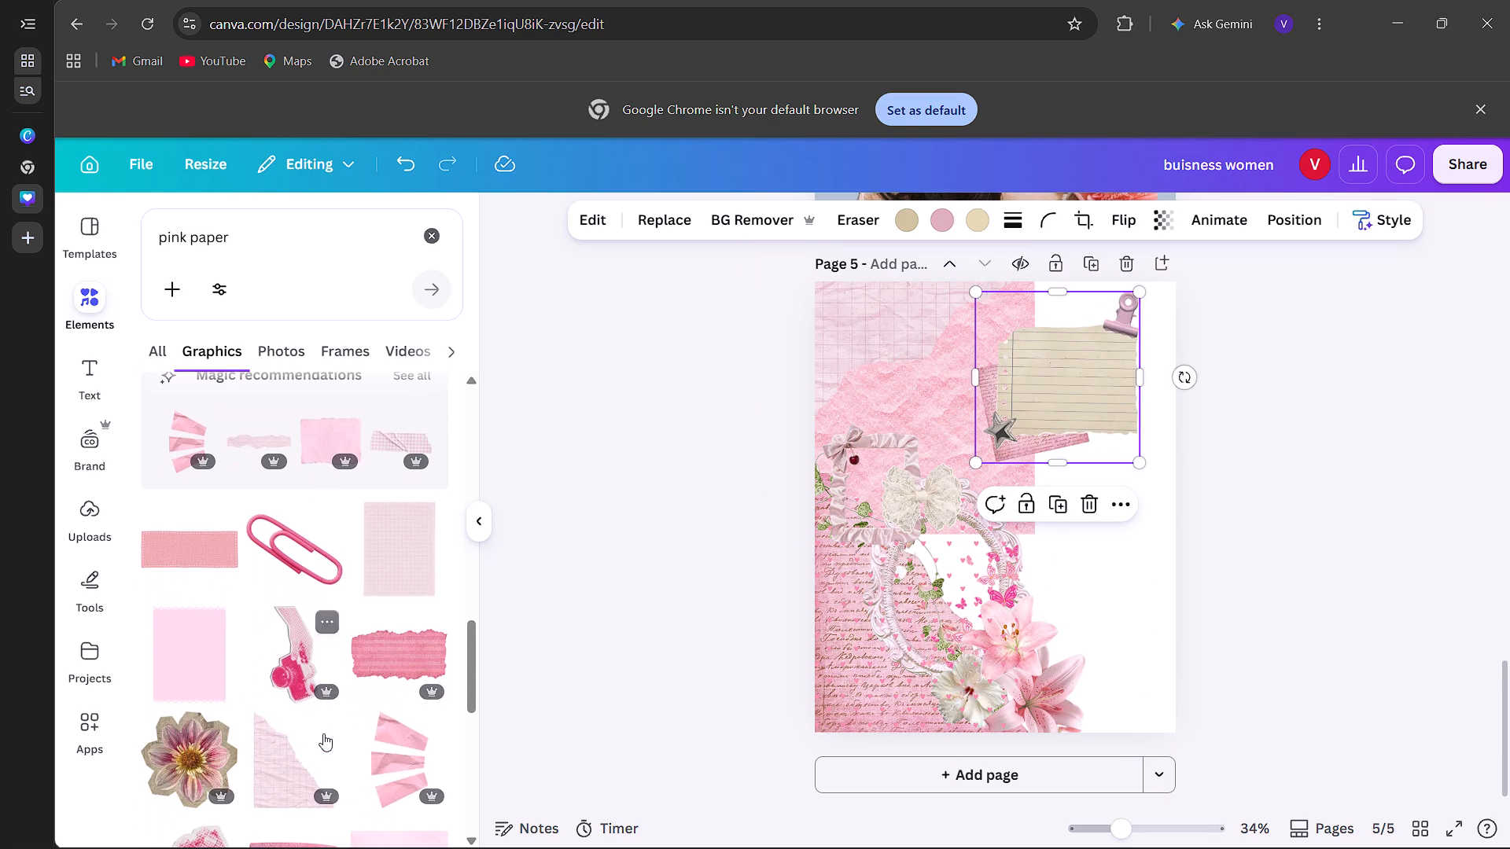
scroll(323, 733, down, 1)
click(373, 535)
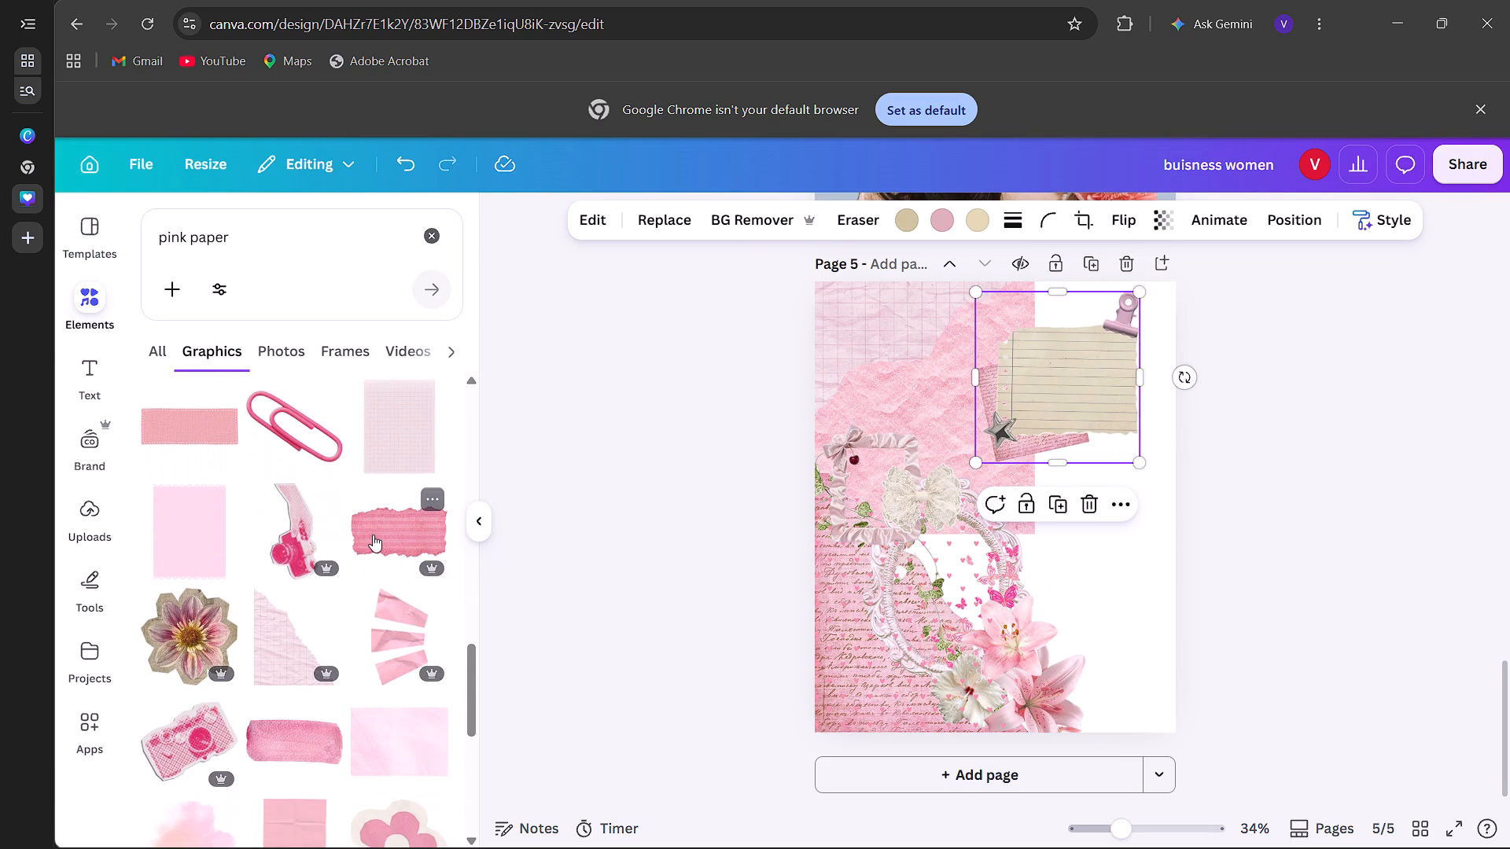
drag(848, 584, 1081, 424)
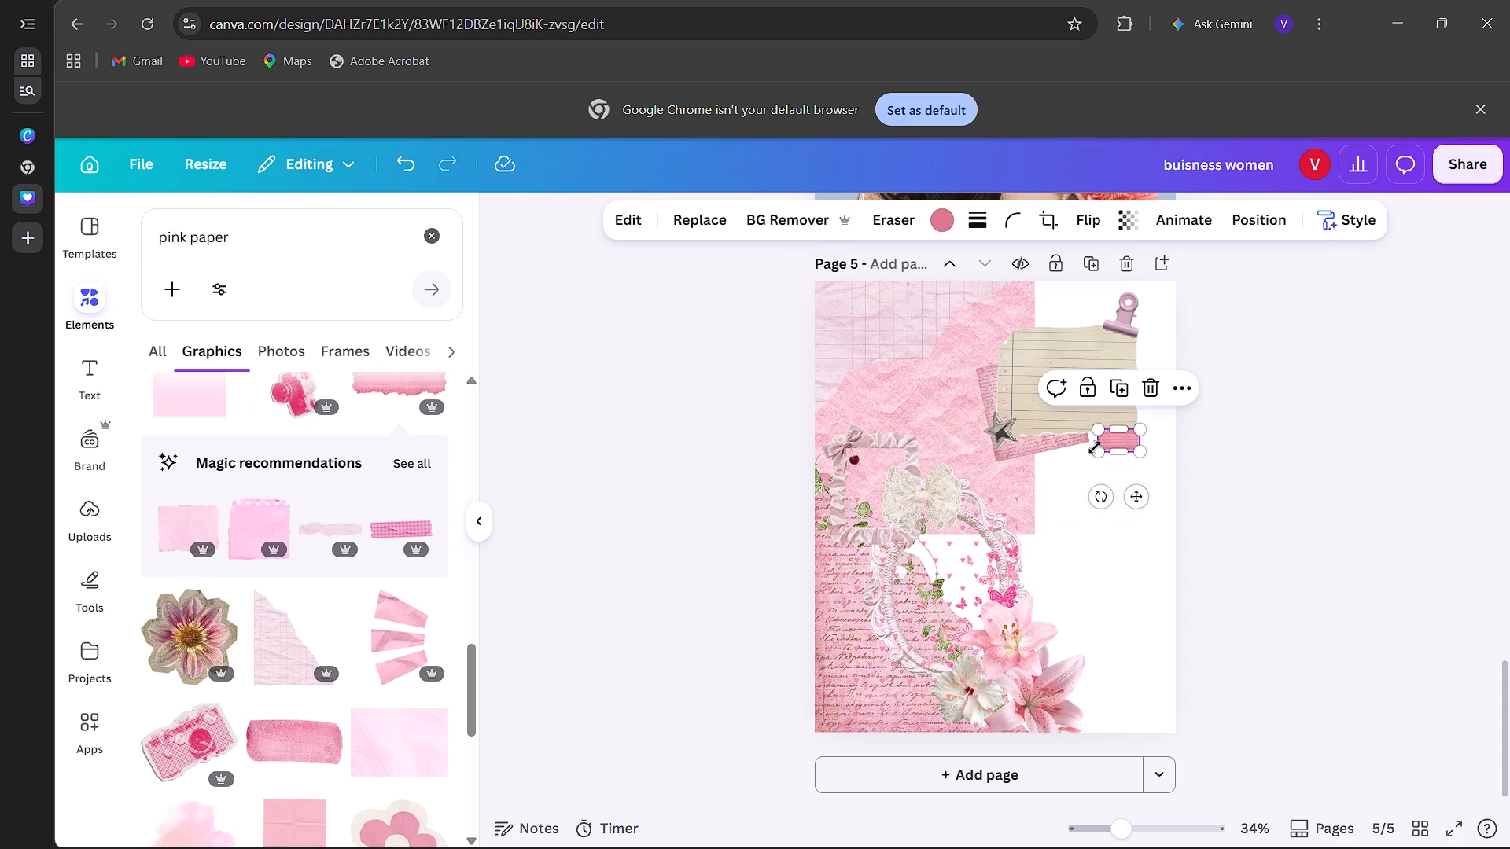
drag(1098, 447, 1037, 520)
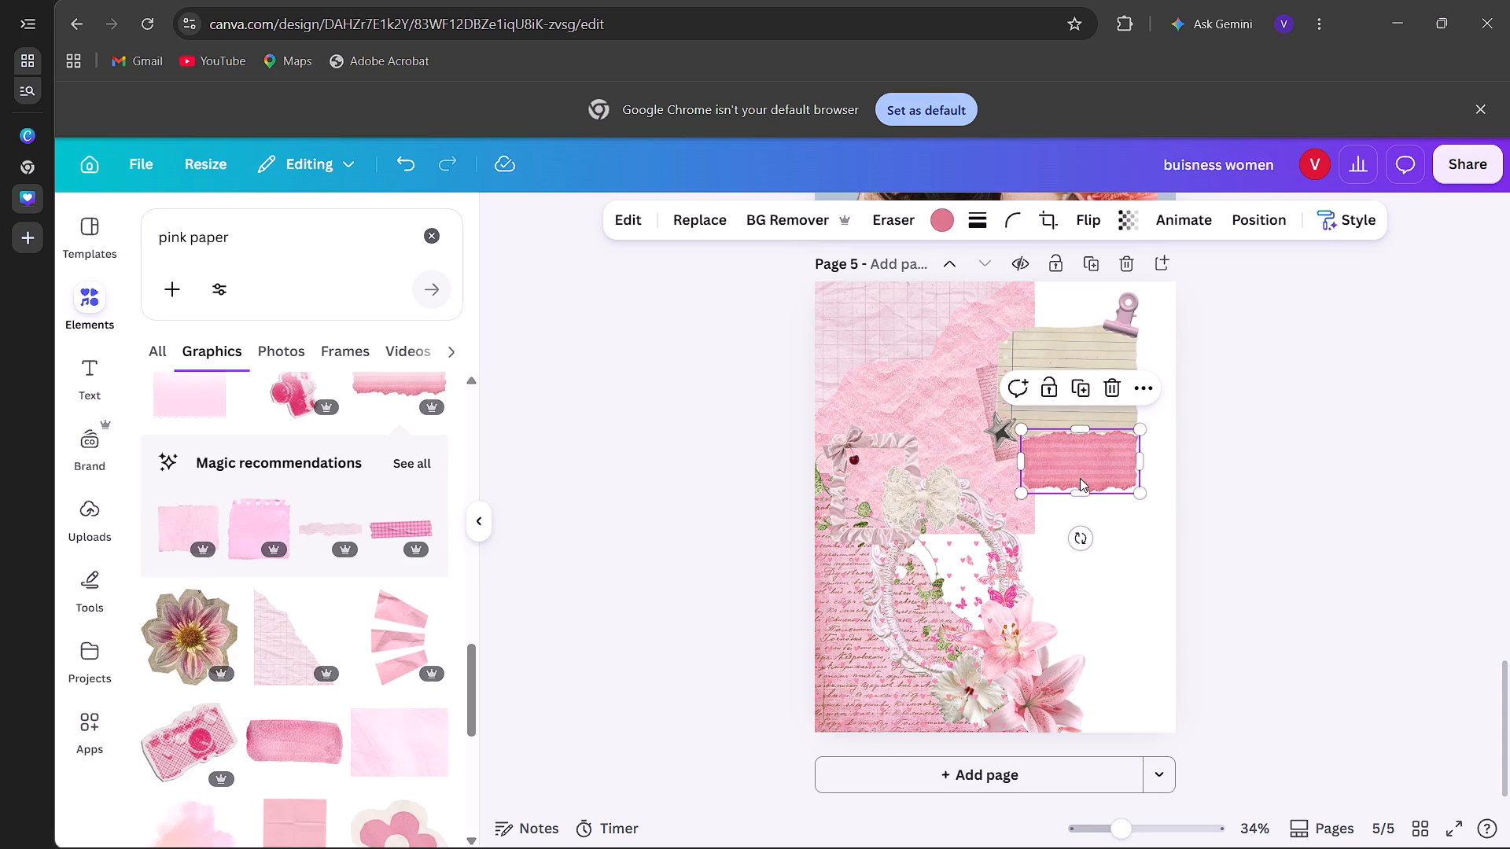
drag(1080, 478, 1105, 447)
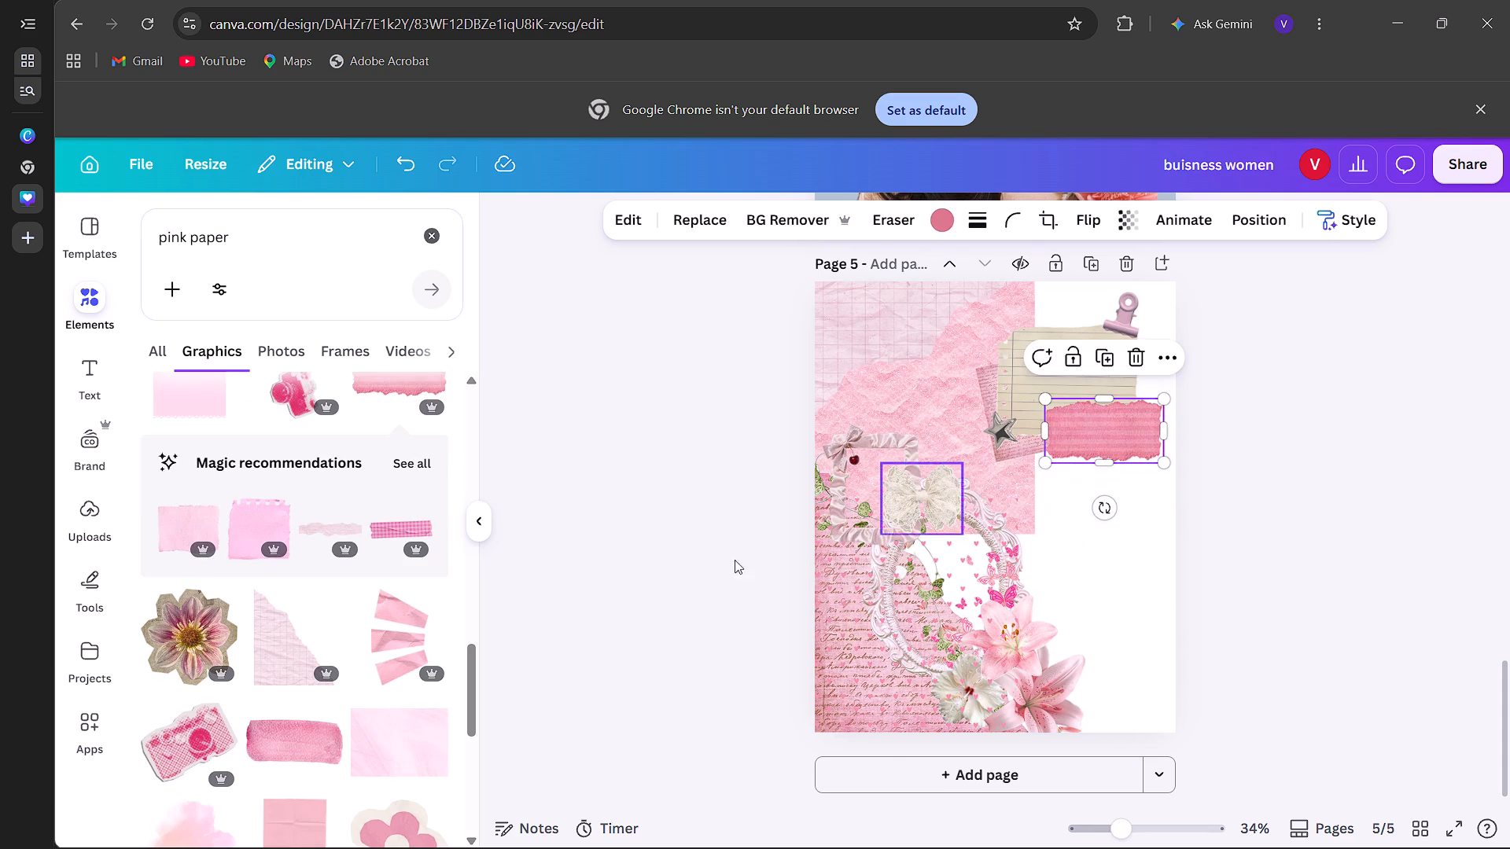
Add the torn crumpled pink corner paper, flip it horizontally and place it in the page's lower-right corner.
scroll(283, 657, down, 3)
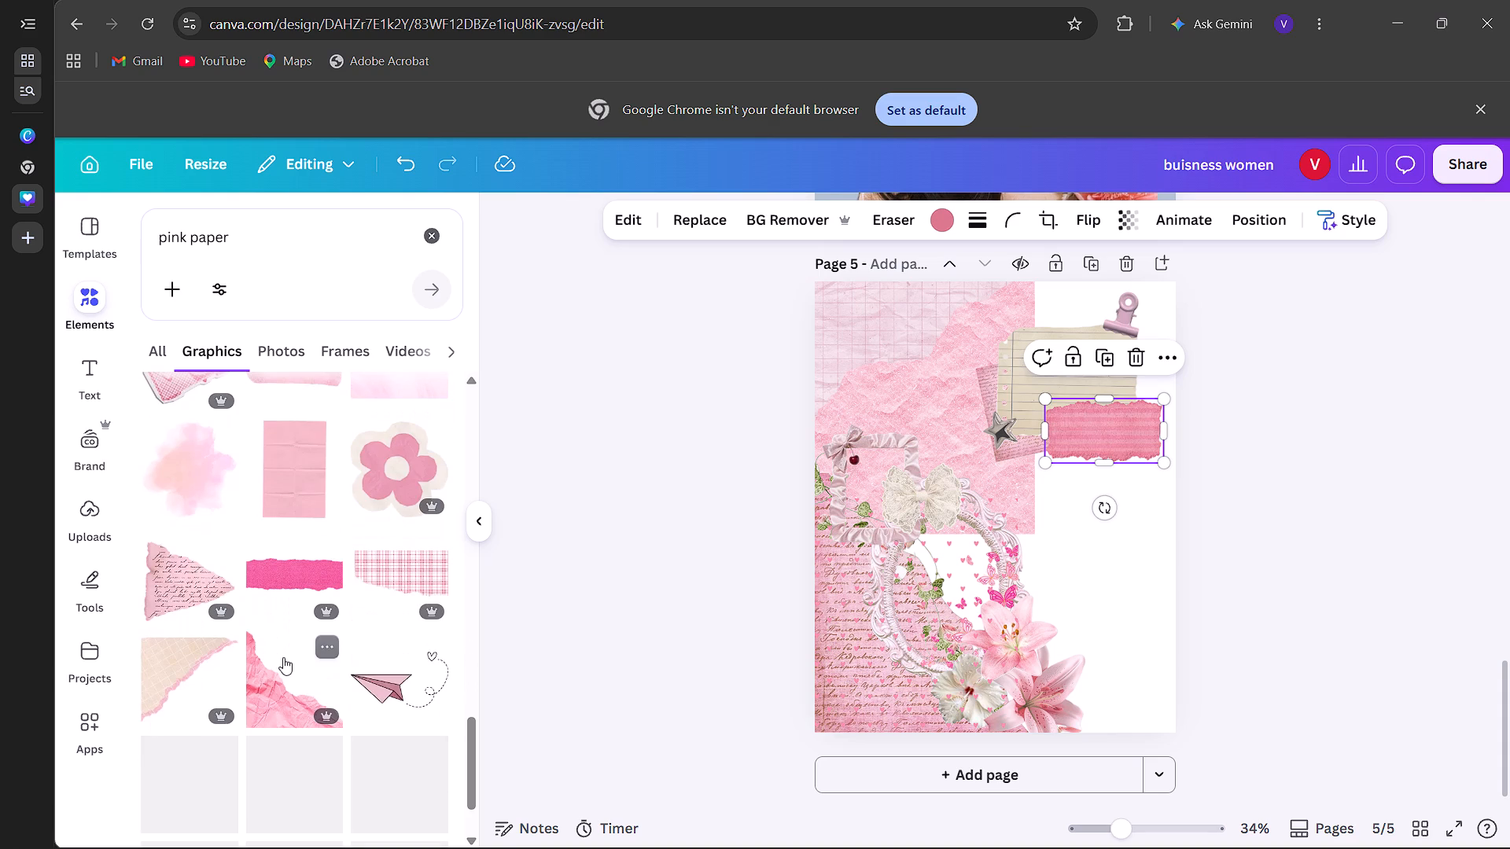
scroll(283, 657, down, 3)
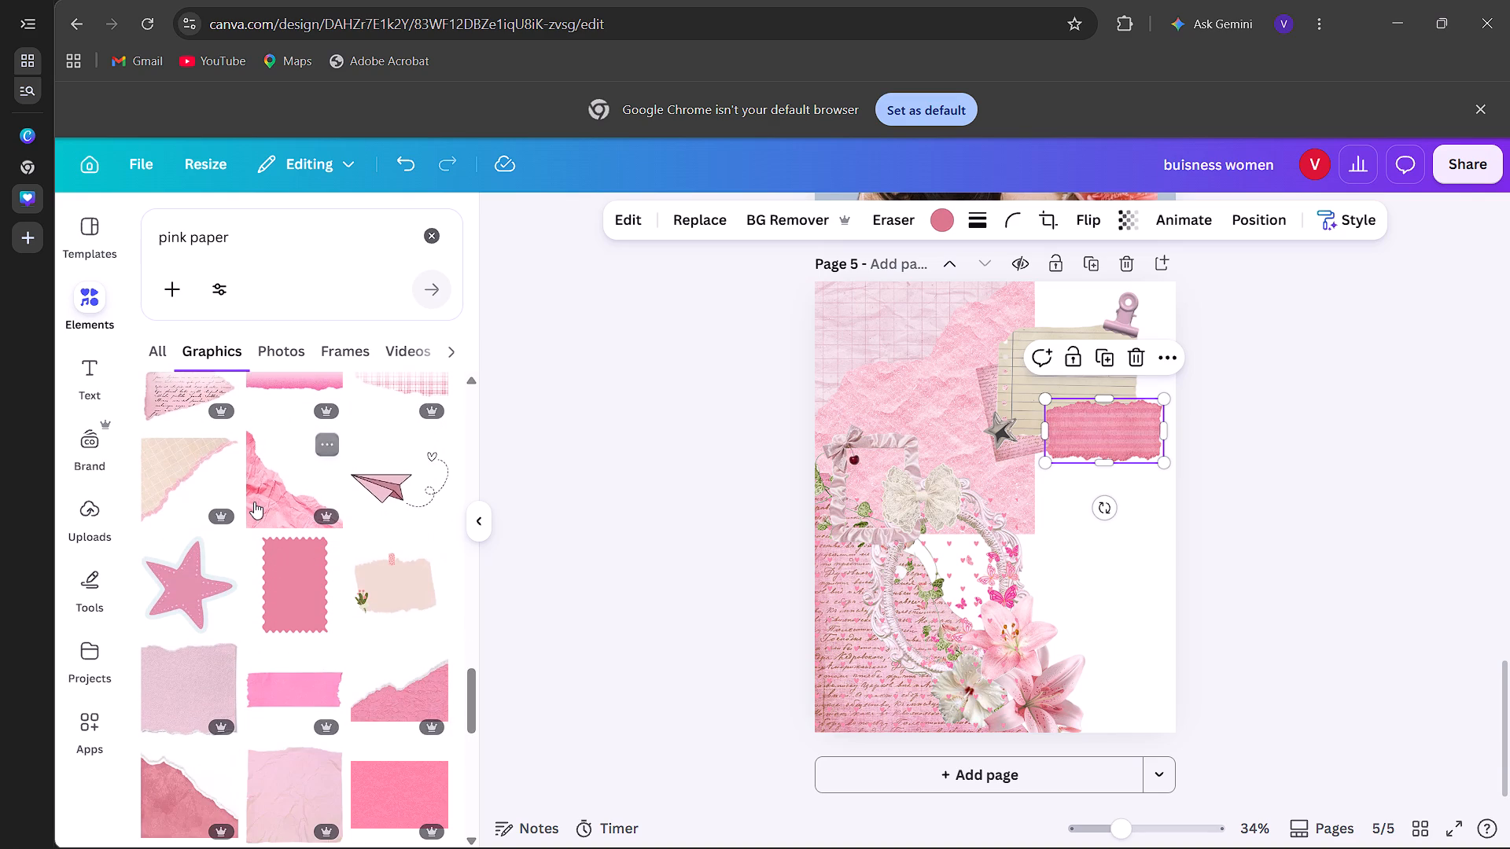
click(254, 502)
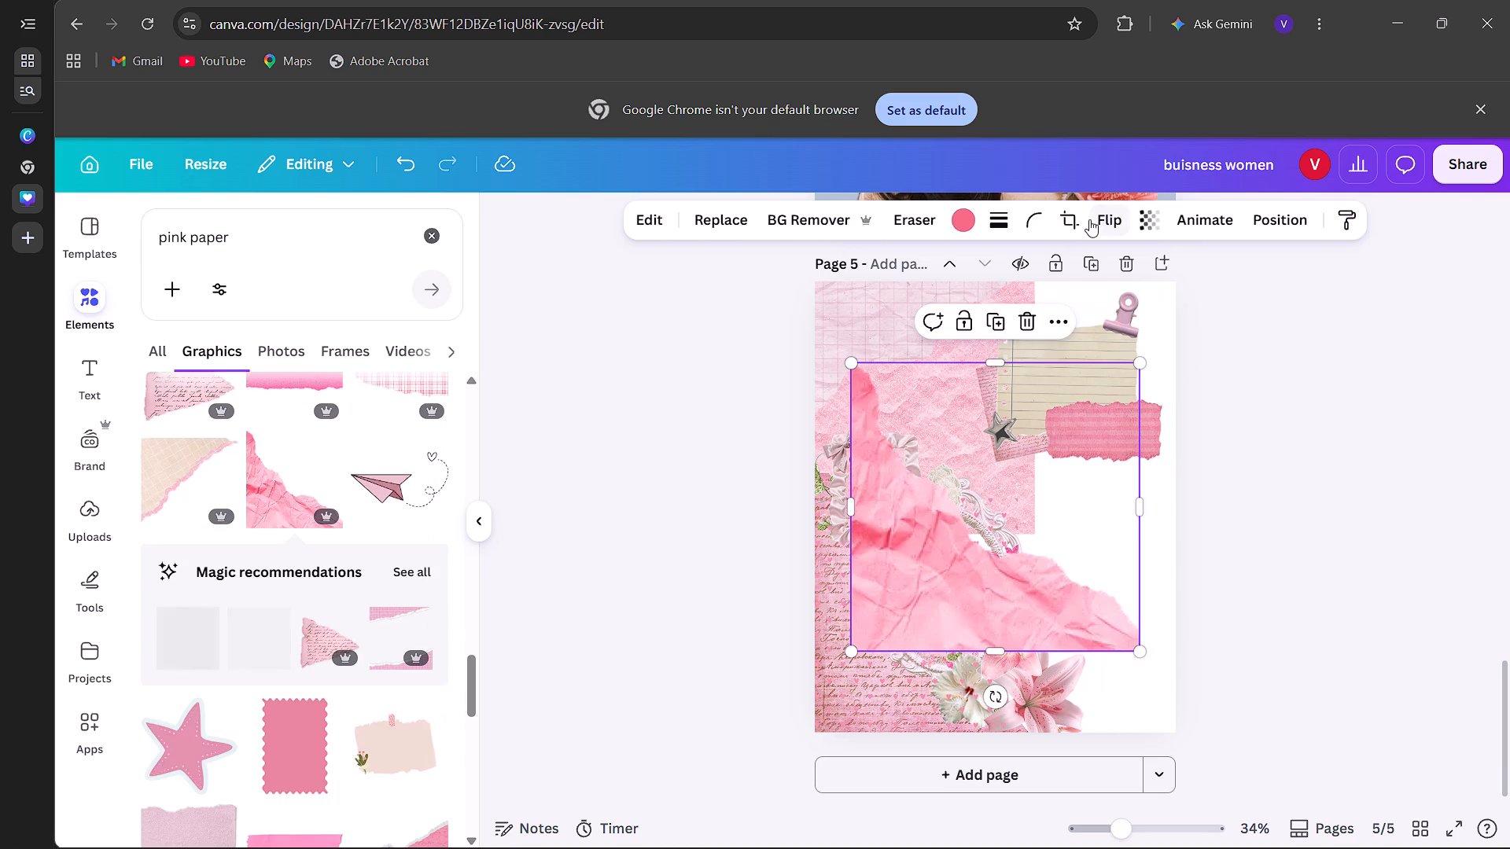
click(1089, 219)
click(1111, 263)
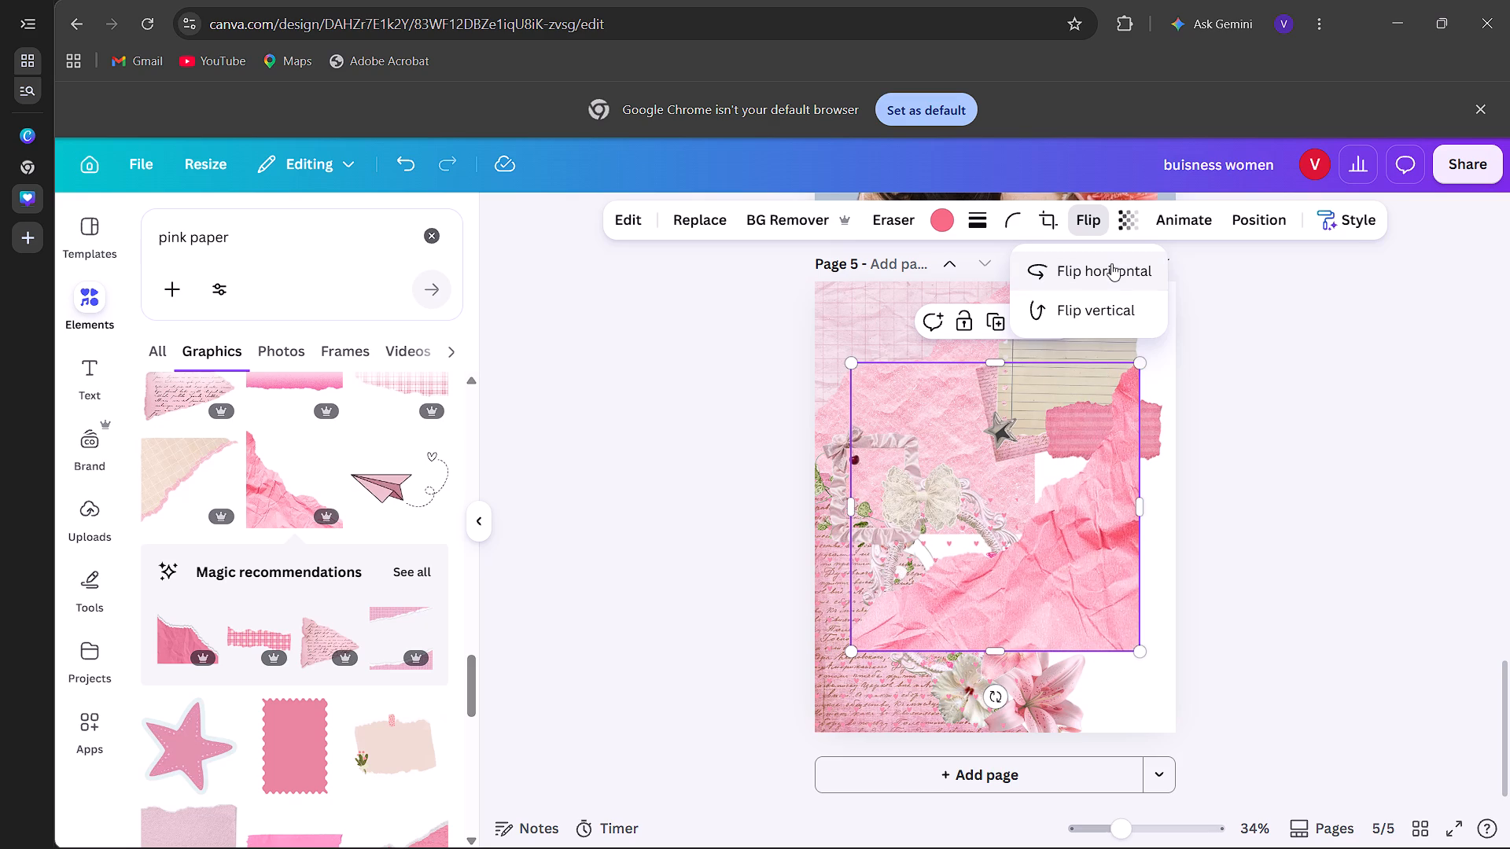
drag(1101, 591, 1144, 674)
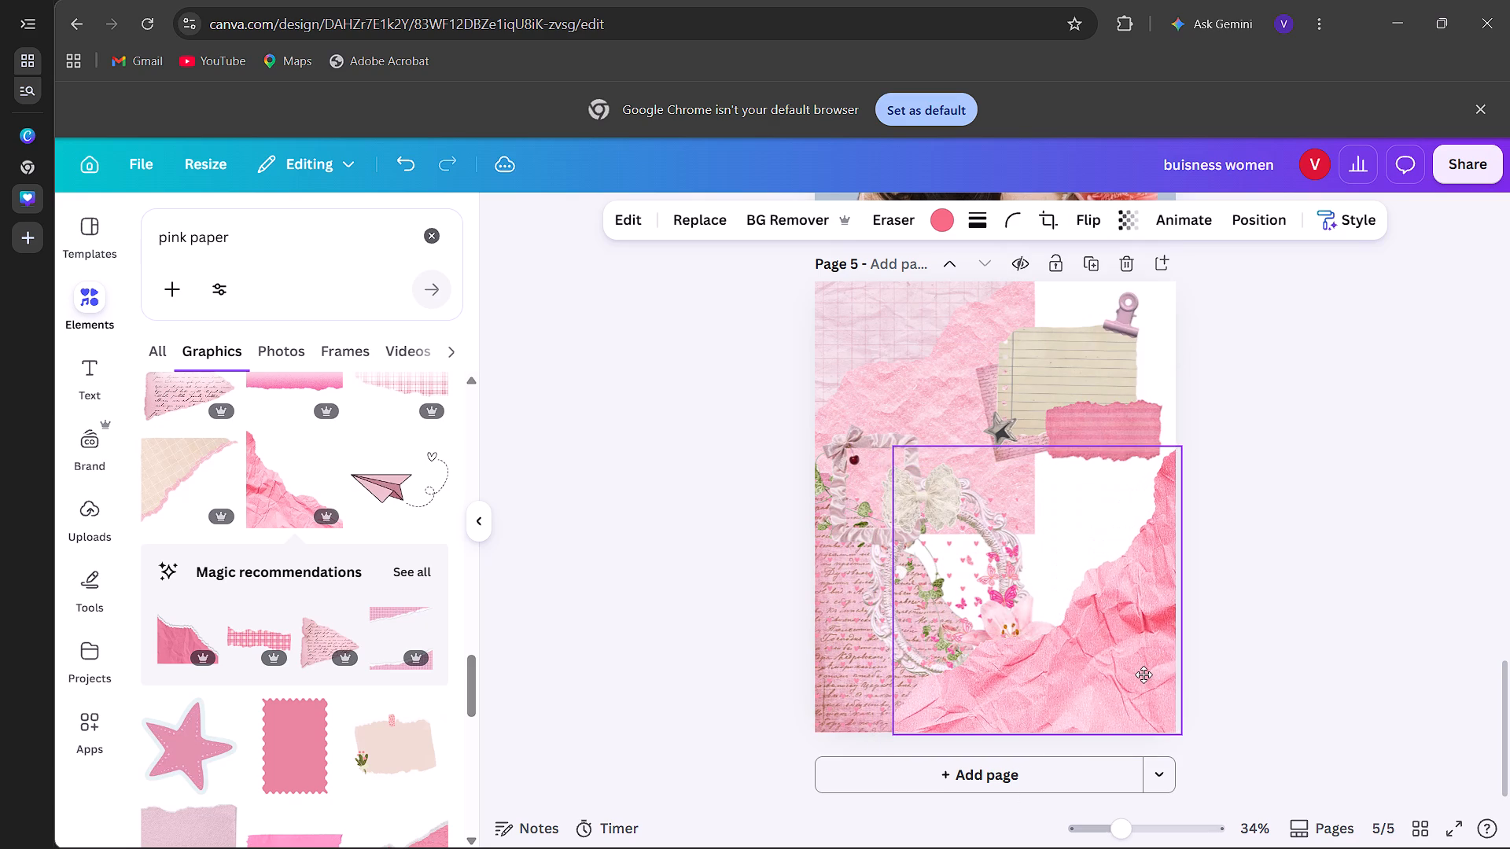
drag(1144, 674, 1148, 678)
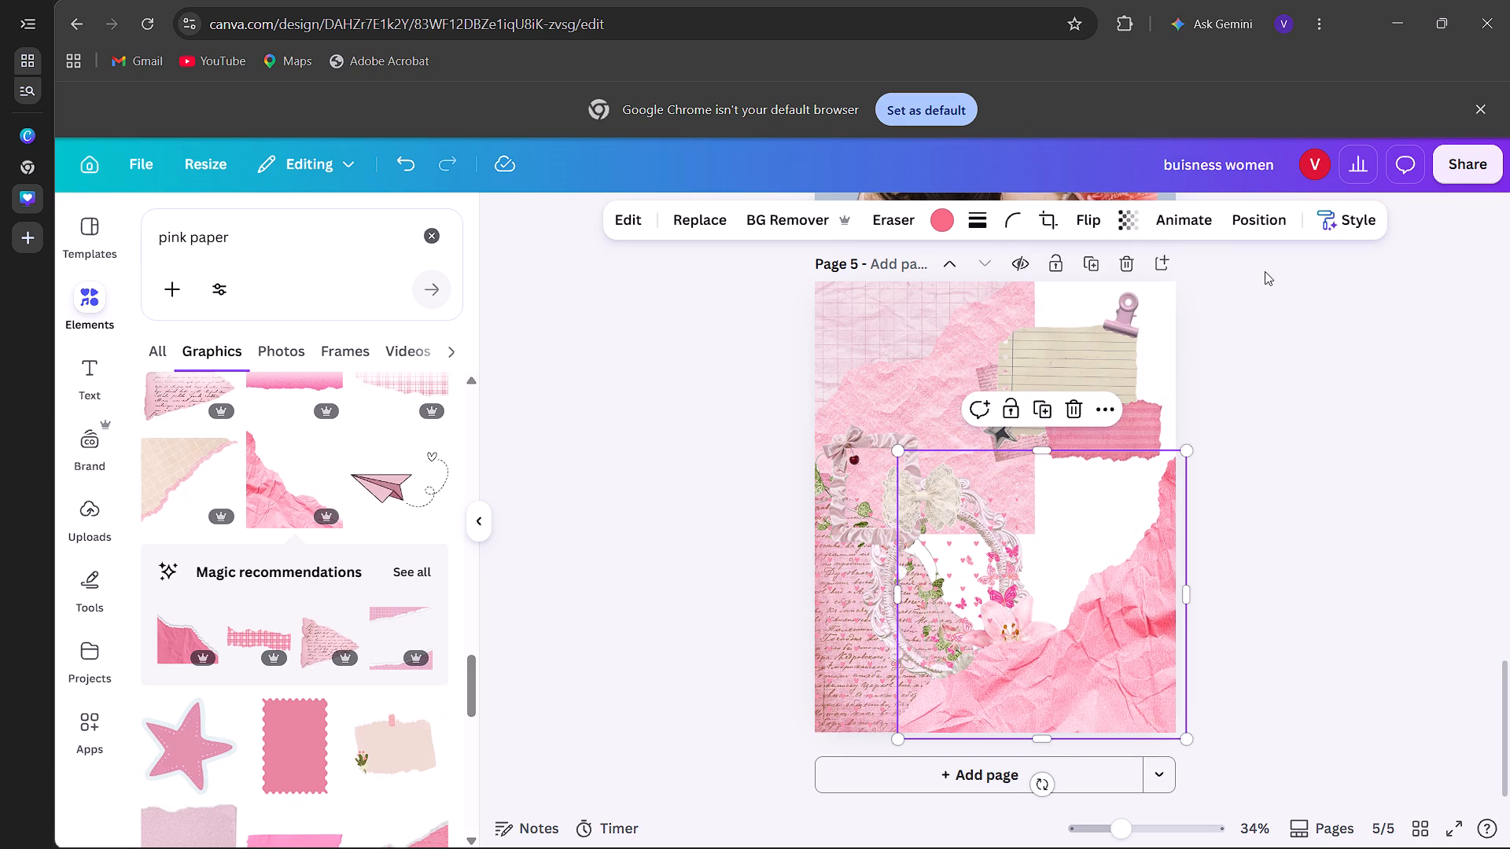
Send the crumpled corner paper behind all the other elements.
click(1255, 232)
click(383, 354)
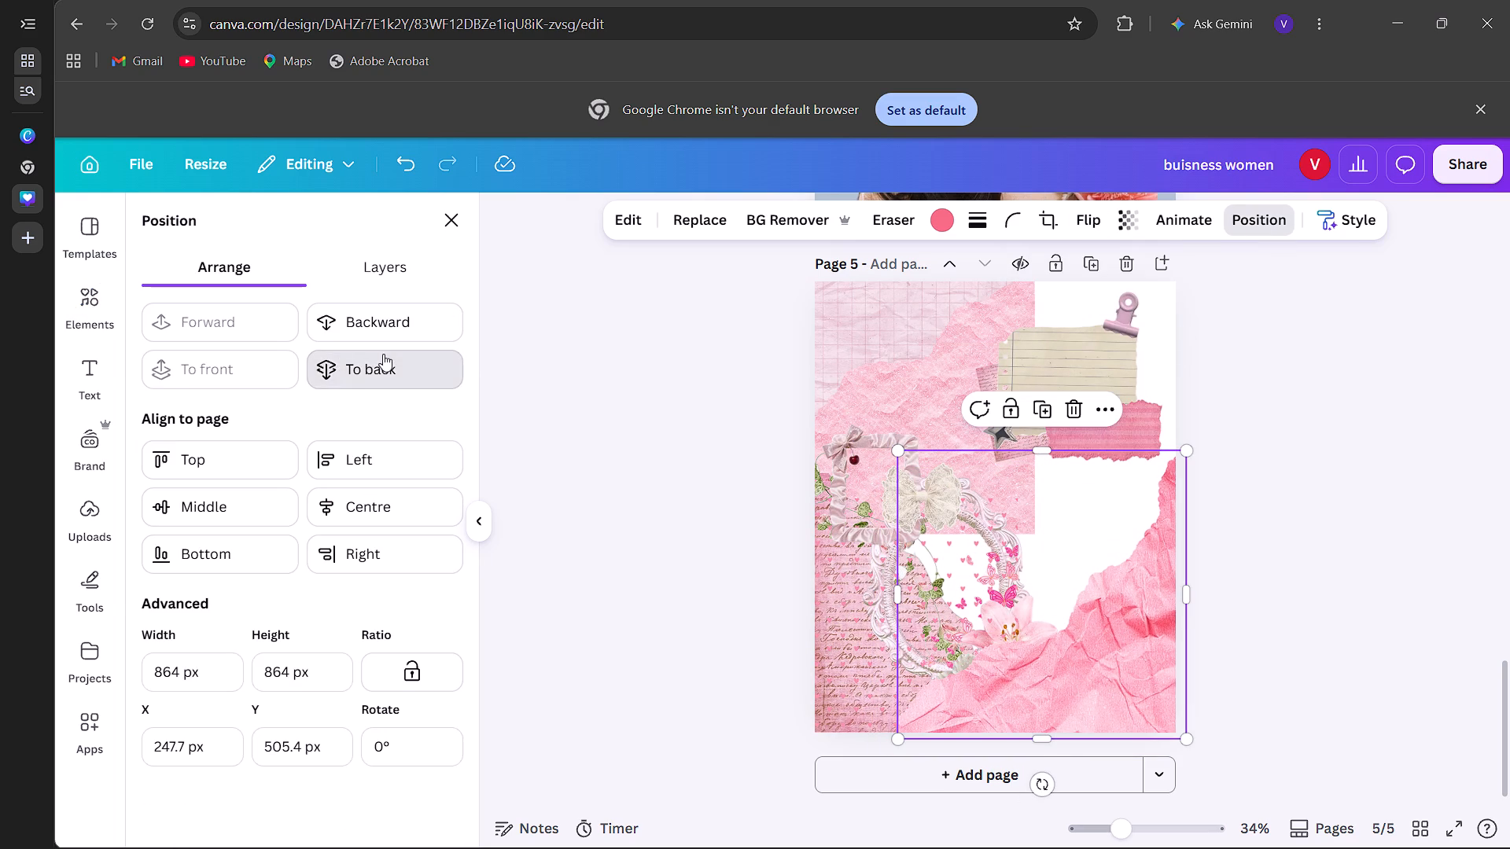
click(458, 224)
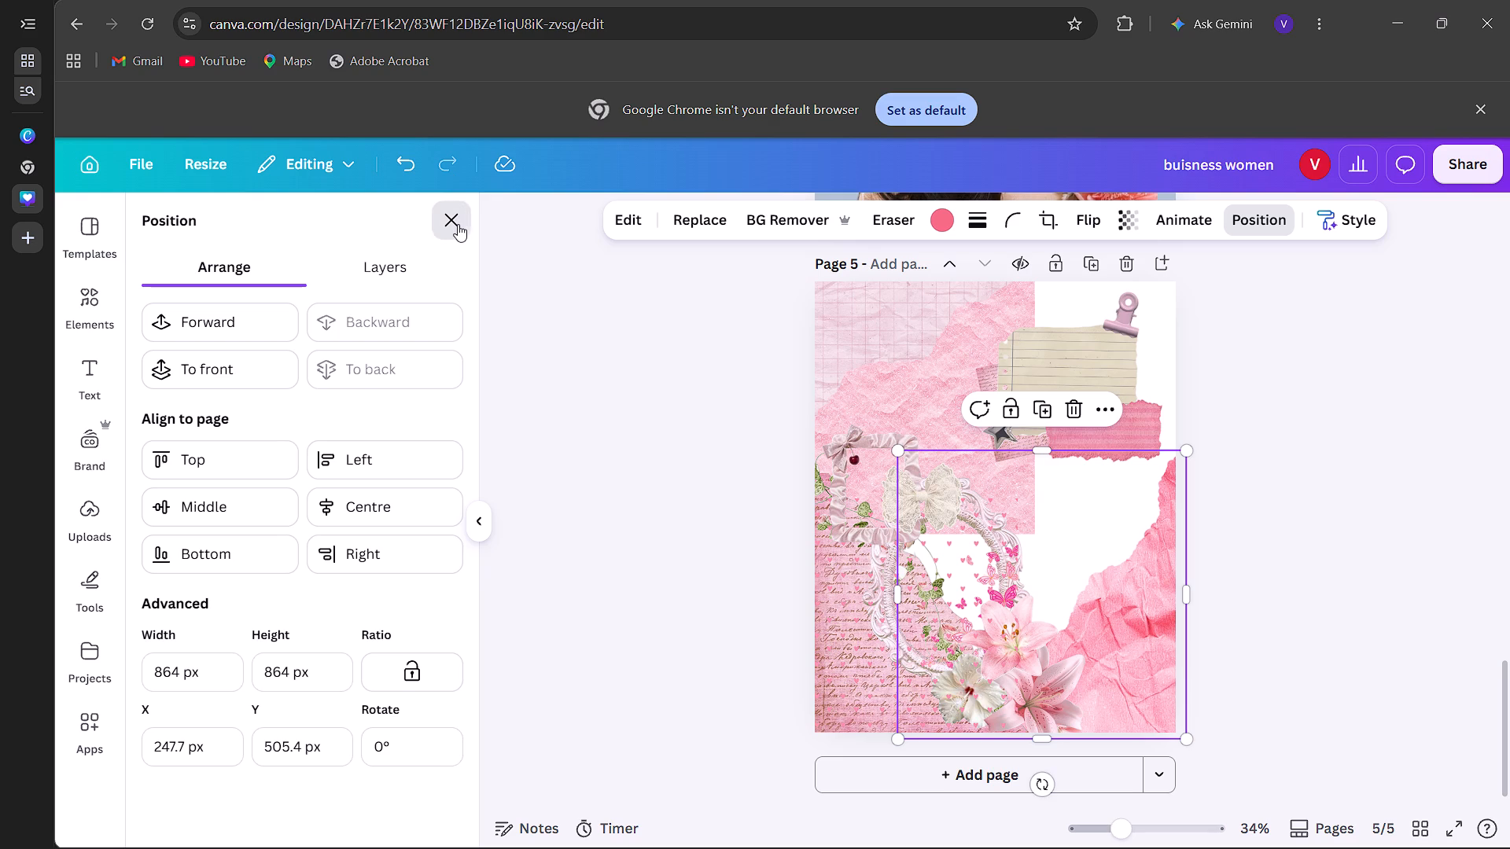
Add the torn pink plaid paper, shrink it to about half size and place it overlapping the page's upper-left edge.
scroll(308, 629, down, 2)
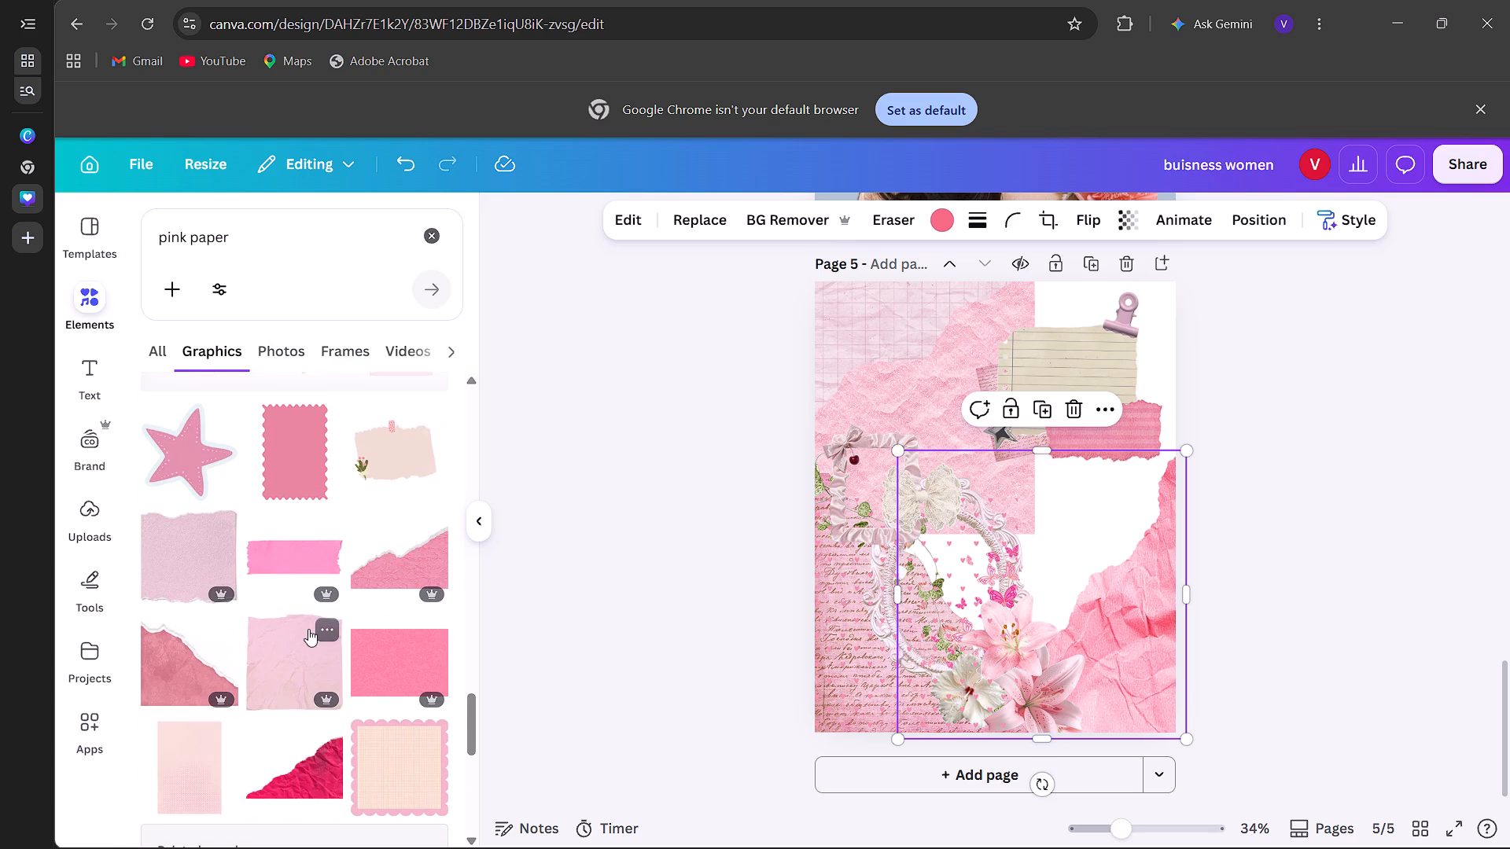
scroll(330, 574, down, 3)
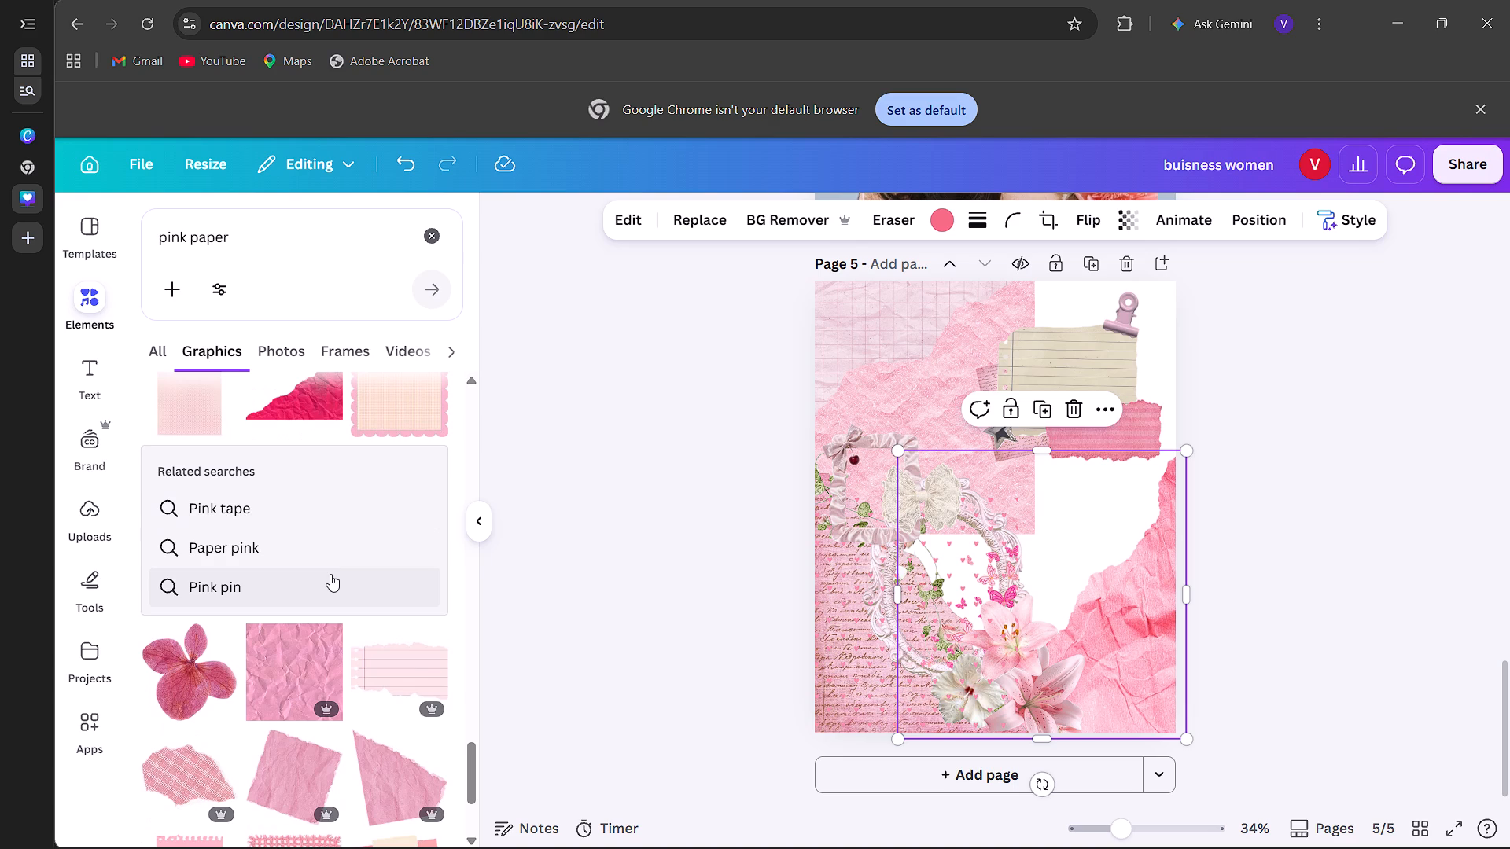
click(170, 786)
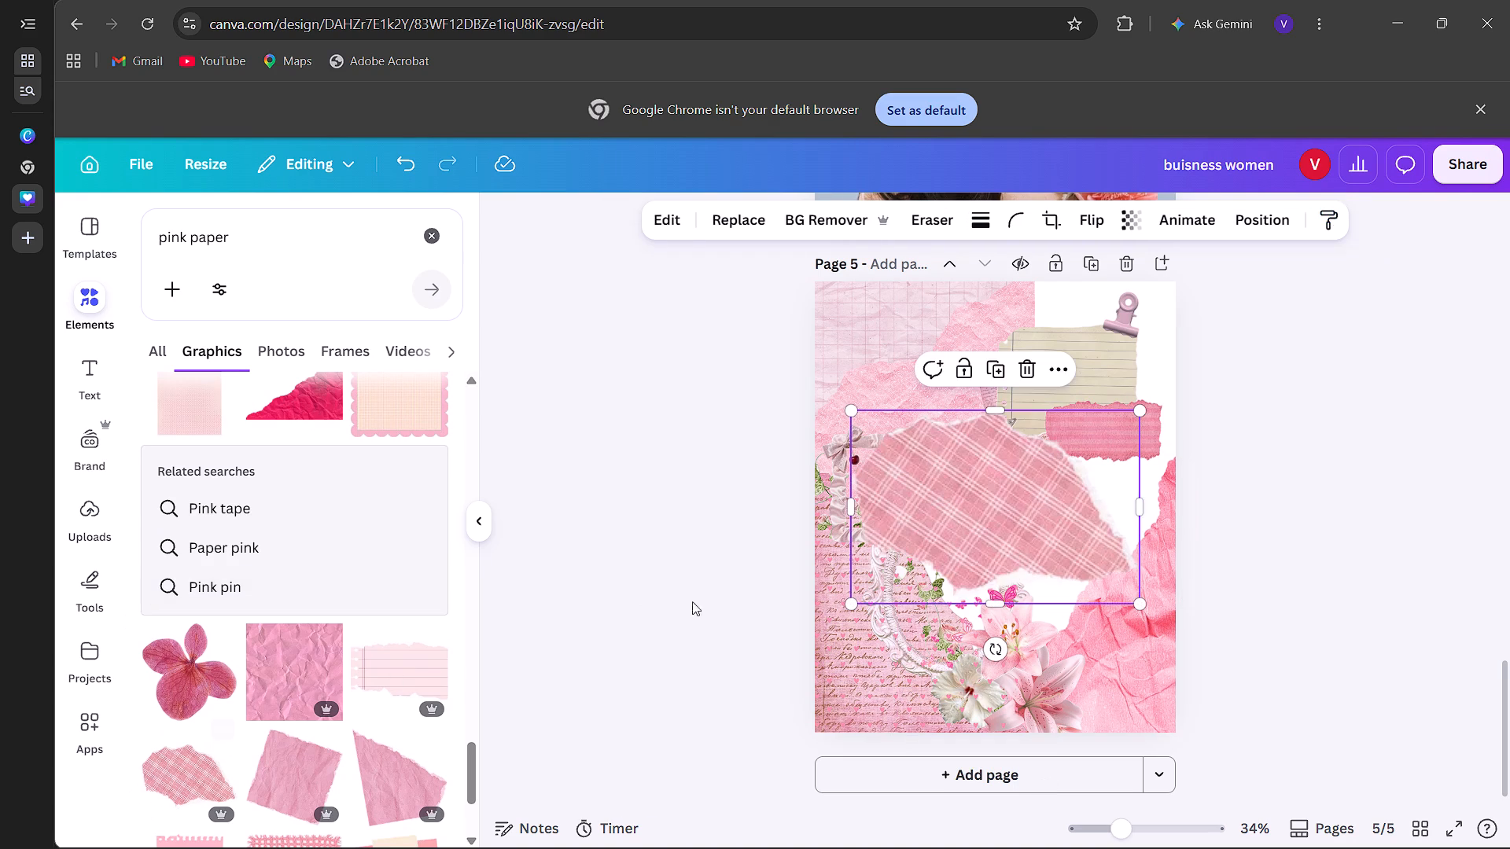
drag(956, 493, 1085, 356)
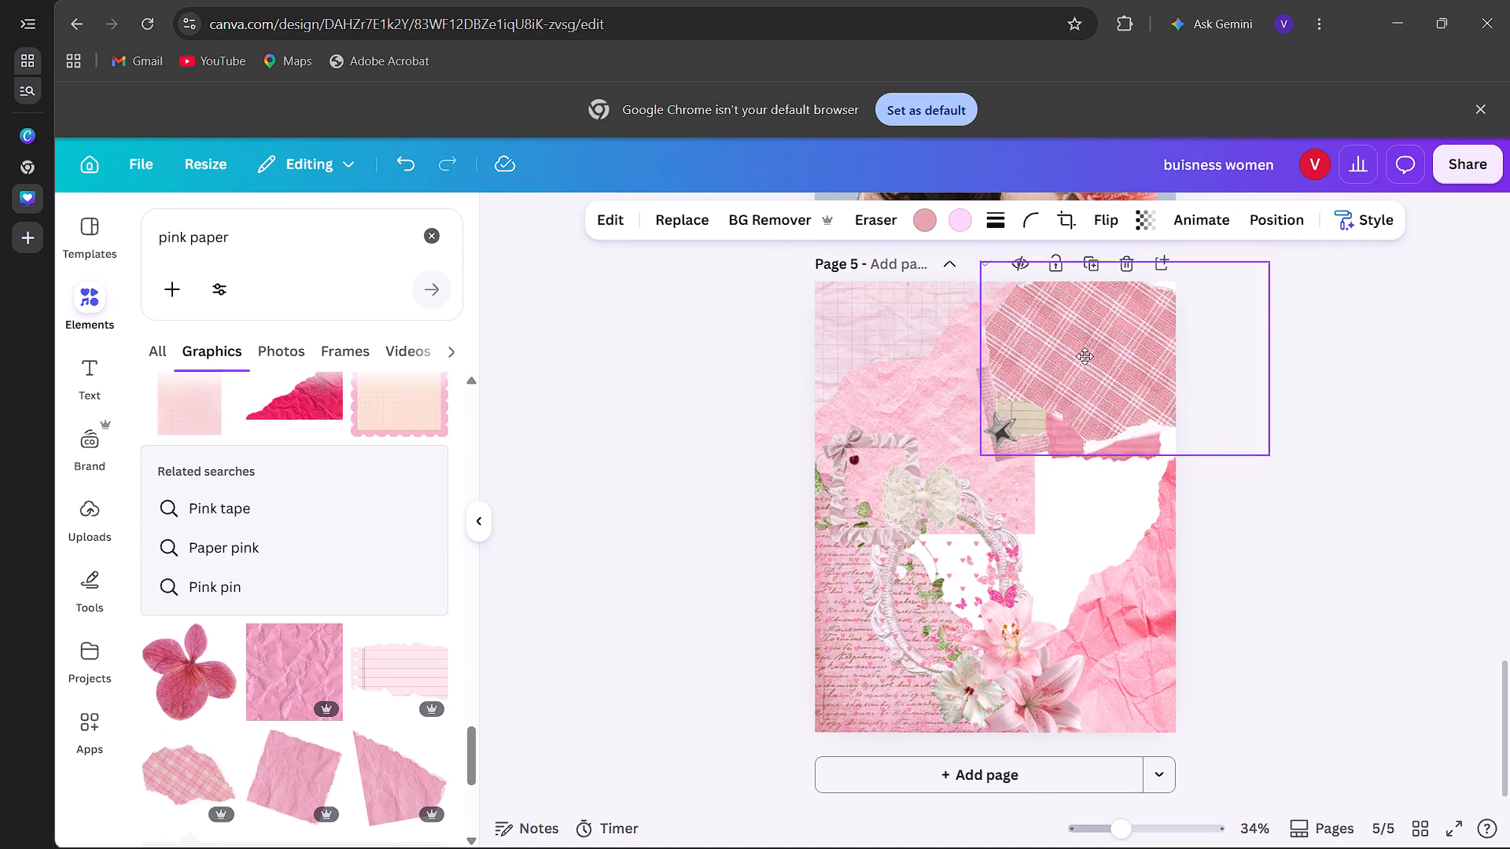
drag(1085, 356, 856, 378)
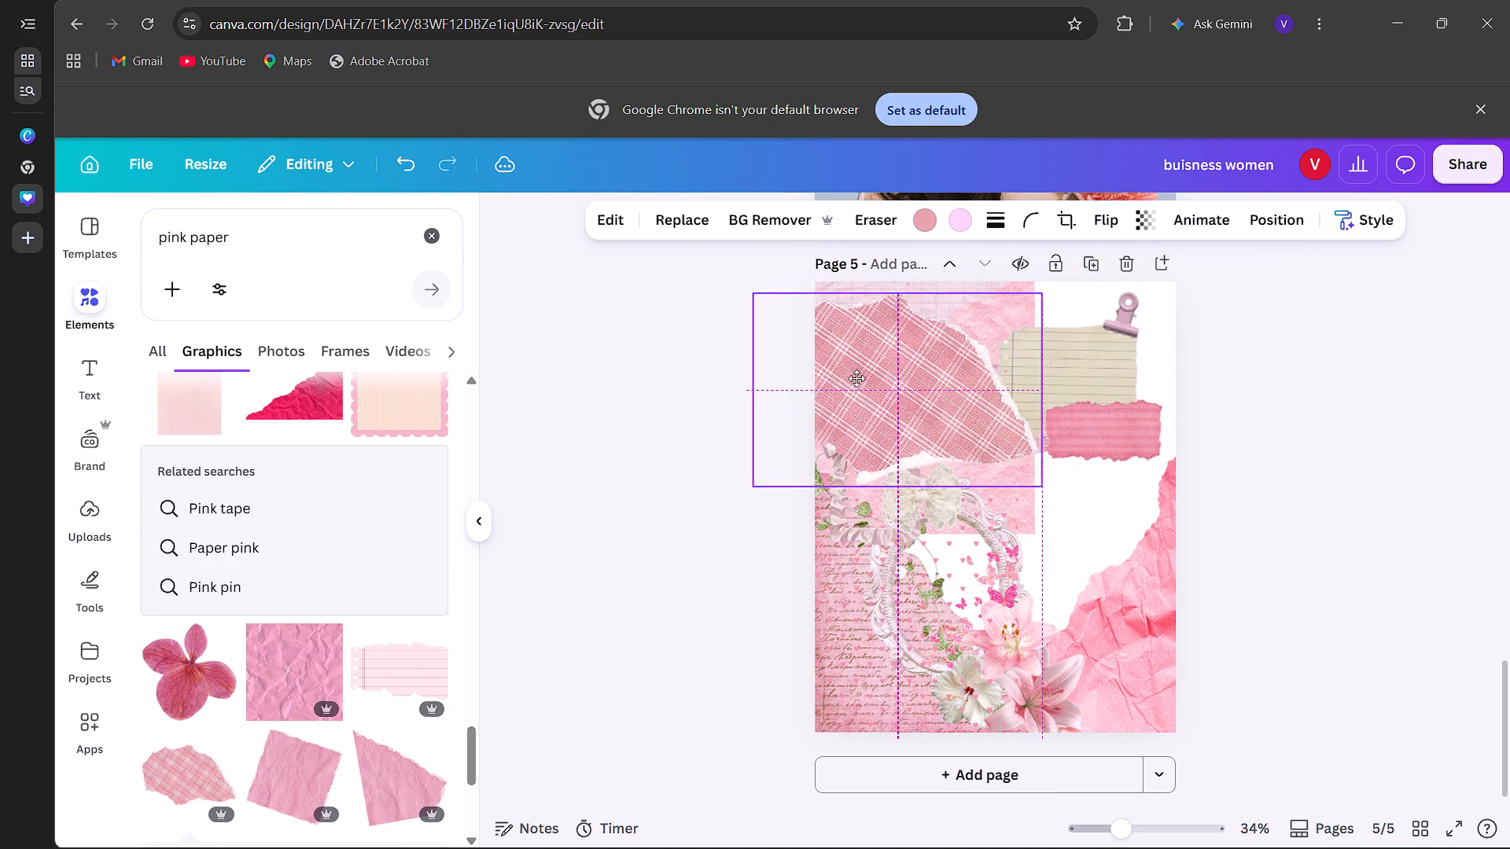
drag(856, 378, 847, 378)
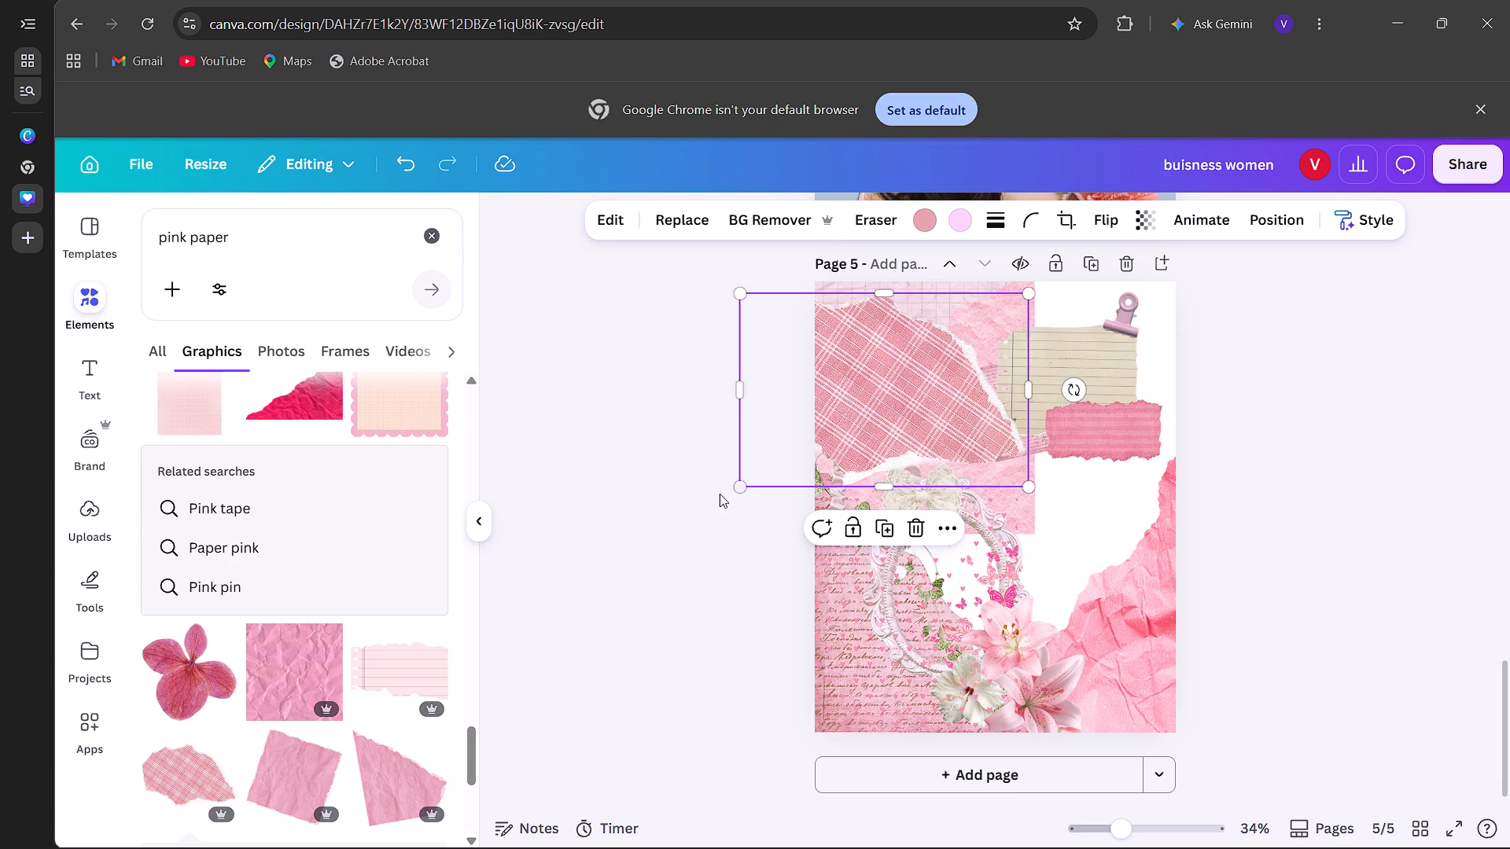
drag(735, 480, 871, 380)
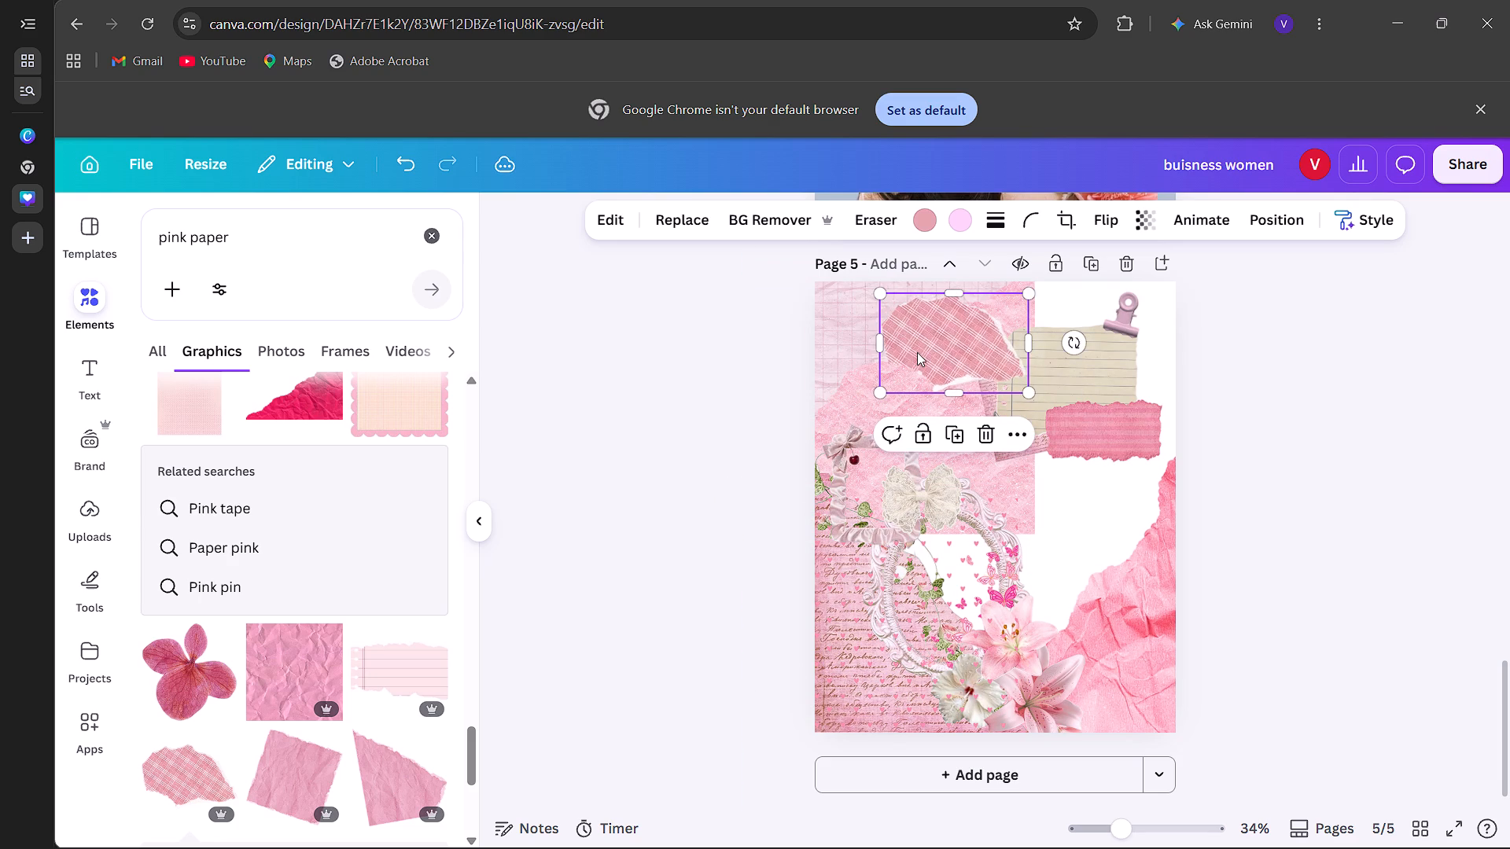
drag(917, 352, 815, 373)
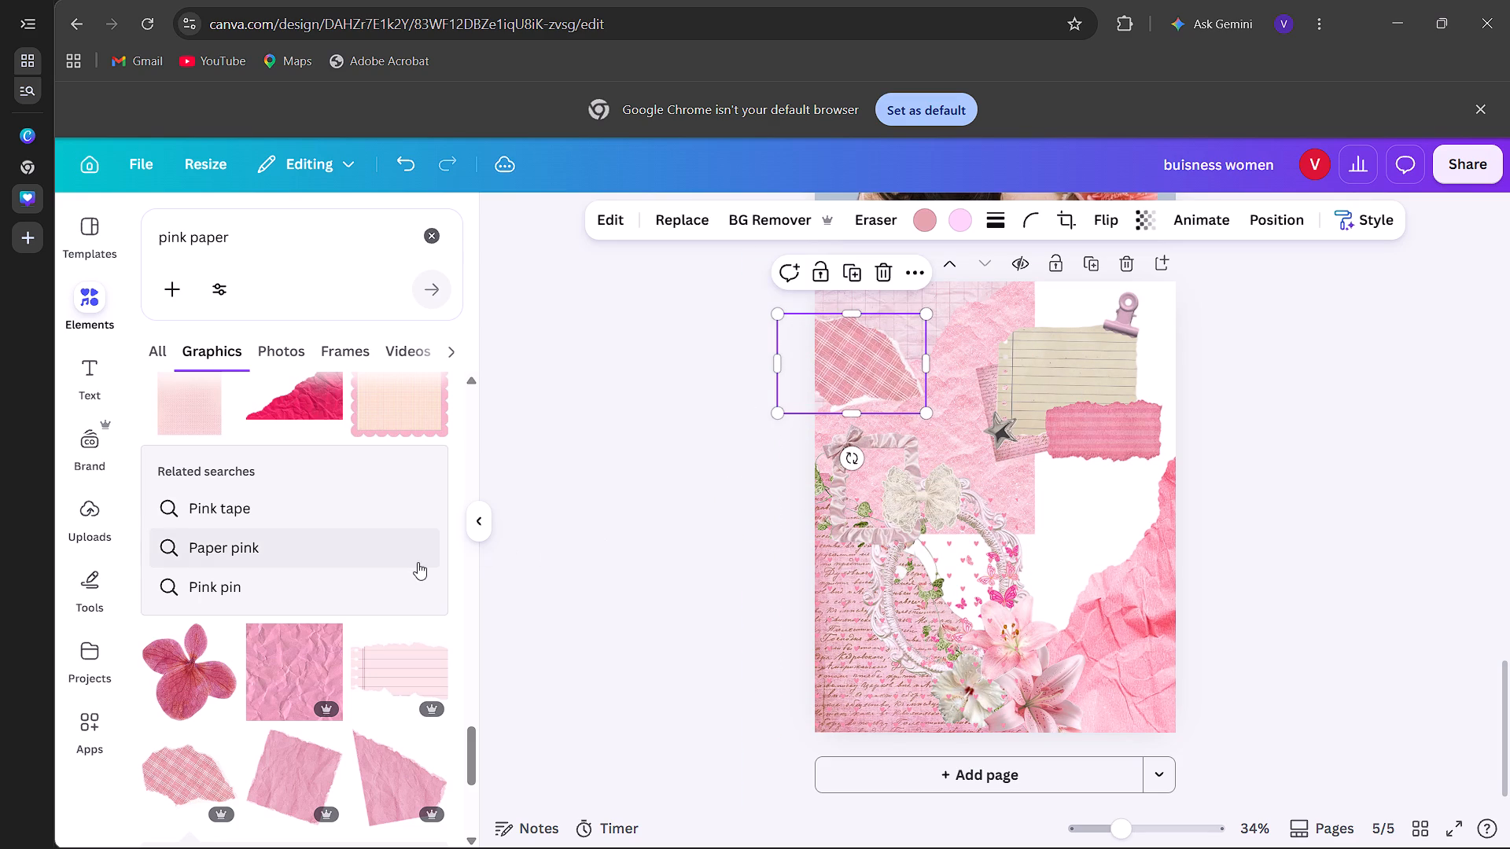
Add the torn light-pink lined paper strip, shrink it to about one-third size and place it over the notepaper's upper-left corner.
scroll(418, 562, down, 4)
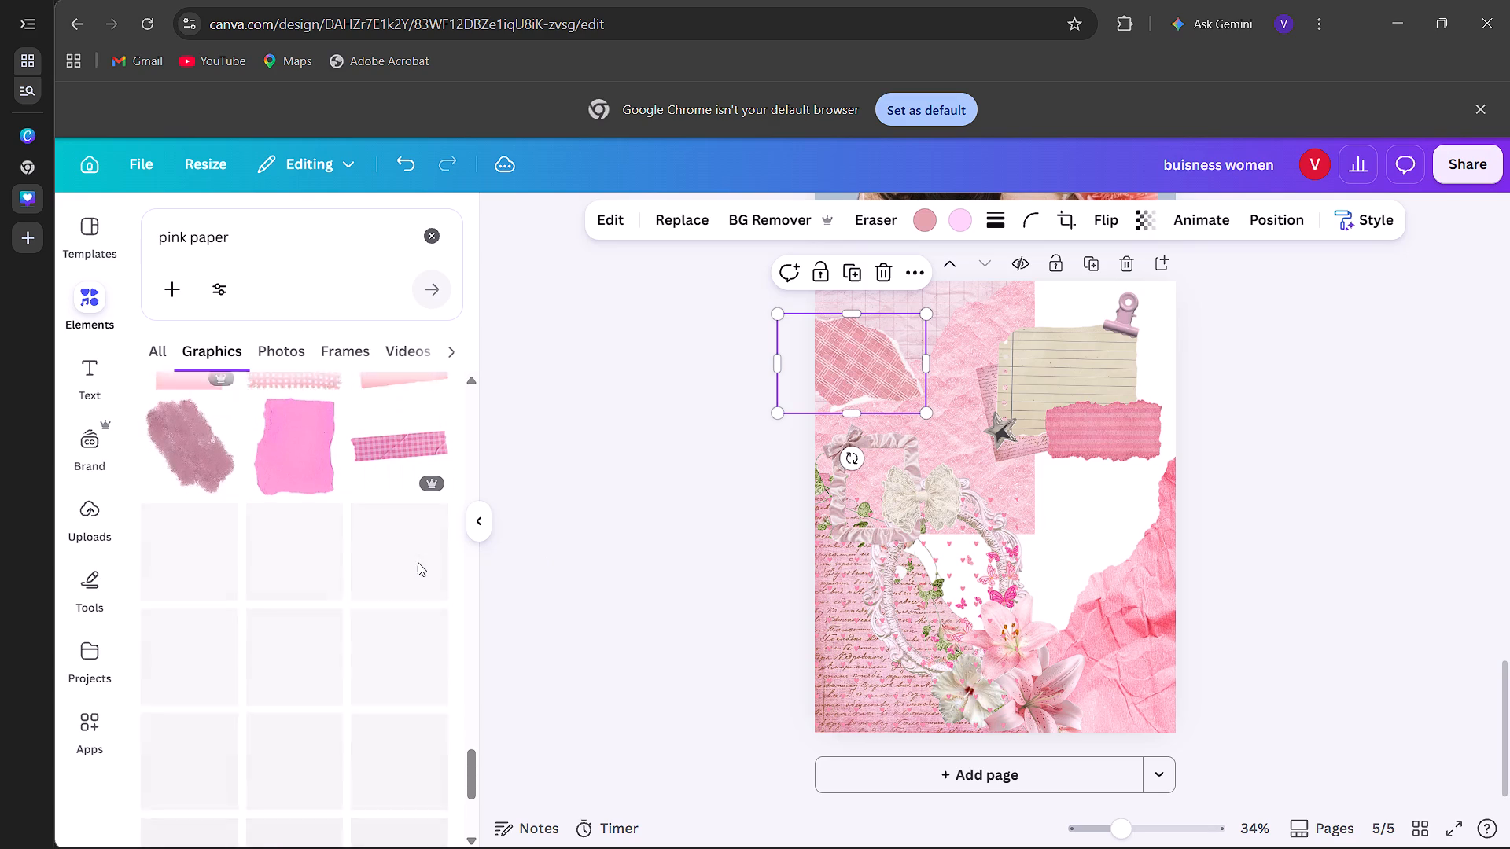
scroll(418, 562, down, 2)
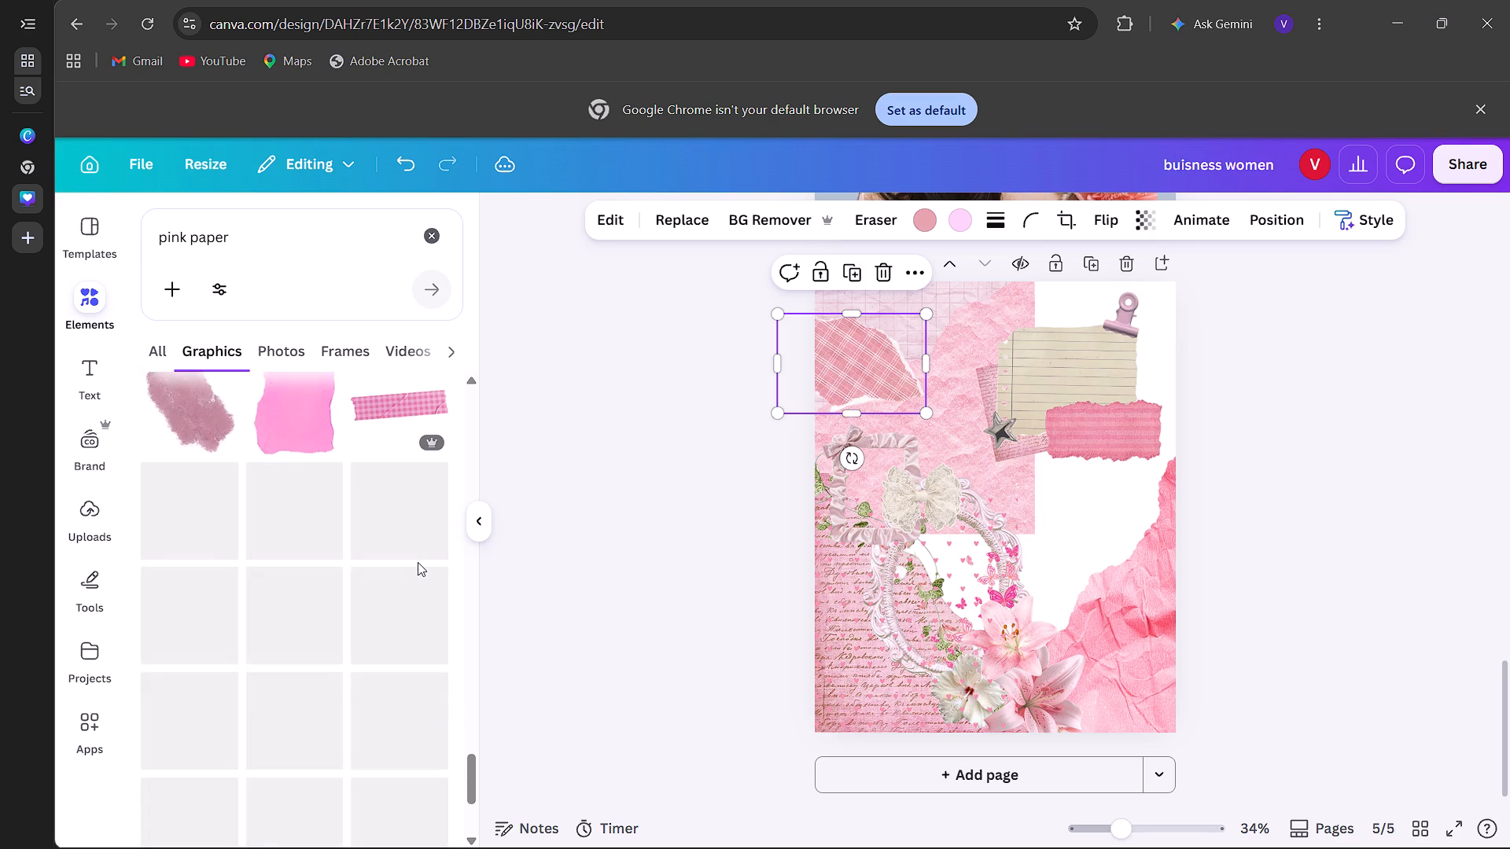
scroll(418, 562, up, 2)
scroll(418, 562, down, 3)
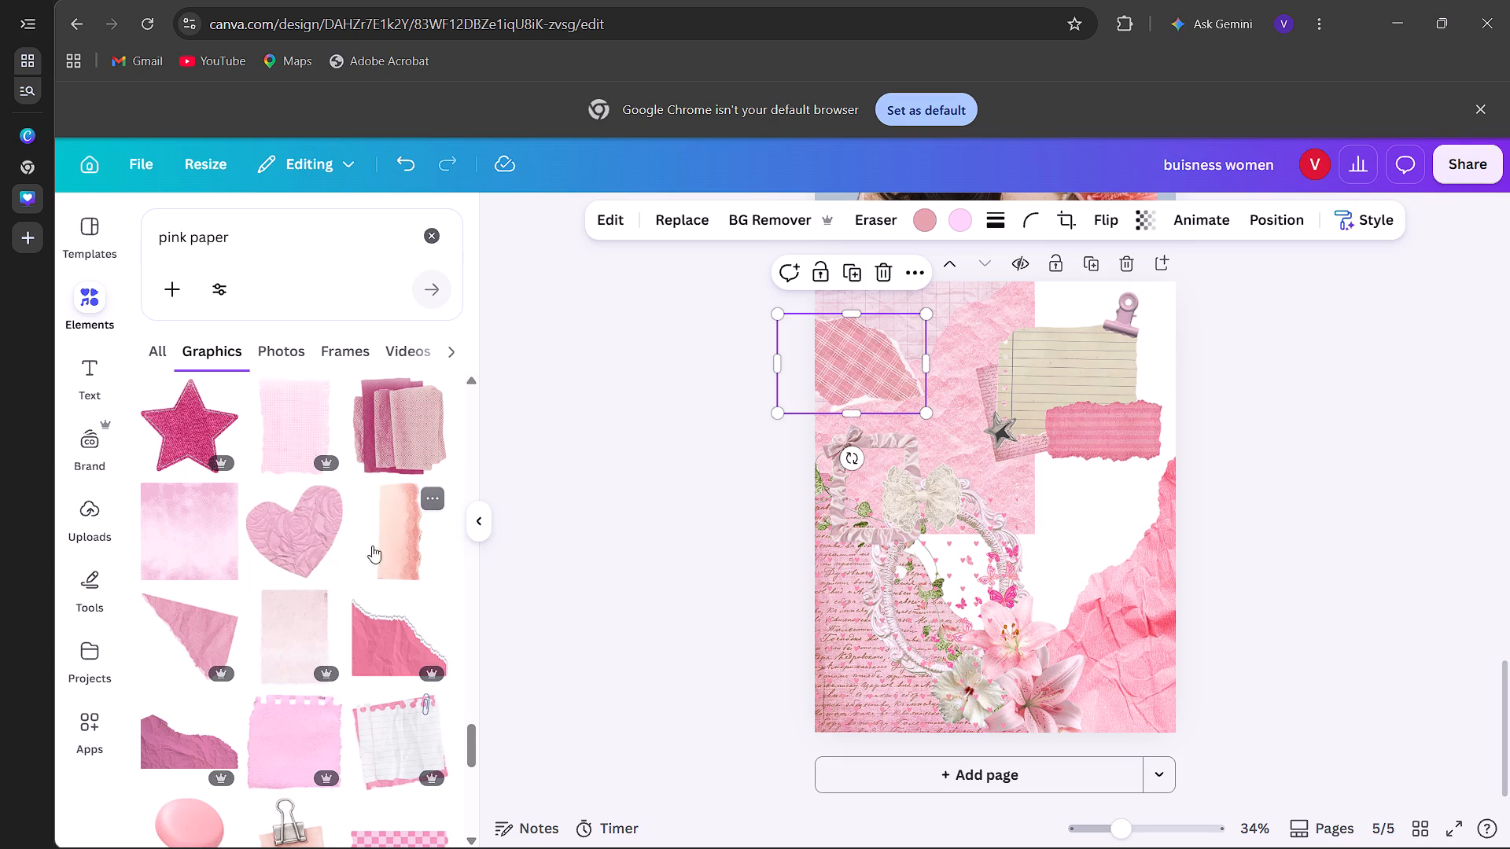
scroll(289, 764, down, 3)
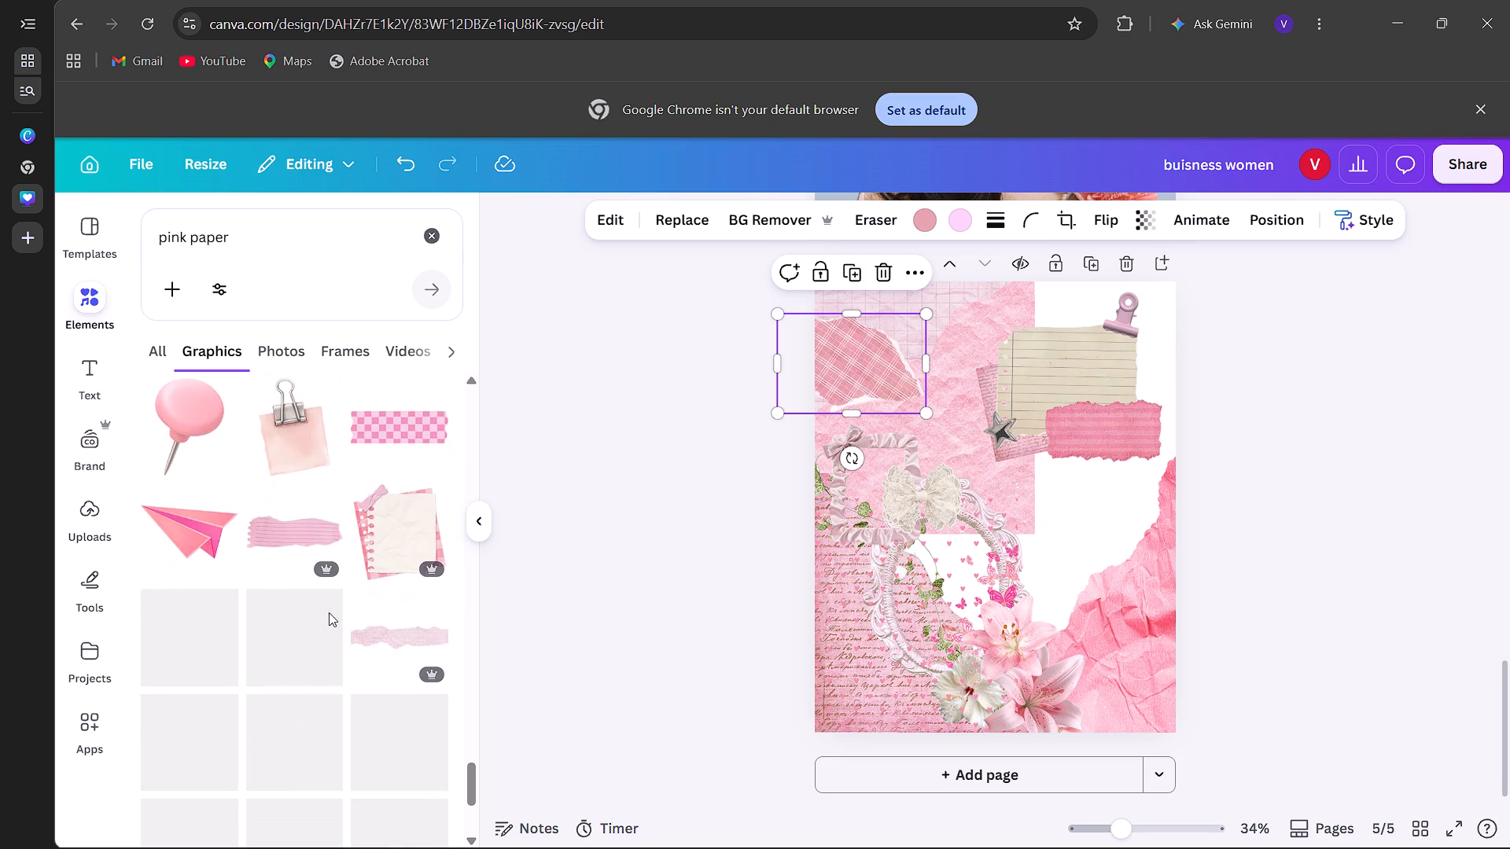
click(309, 531)
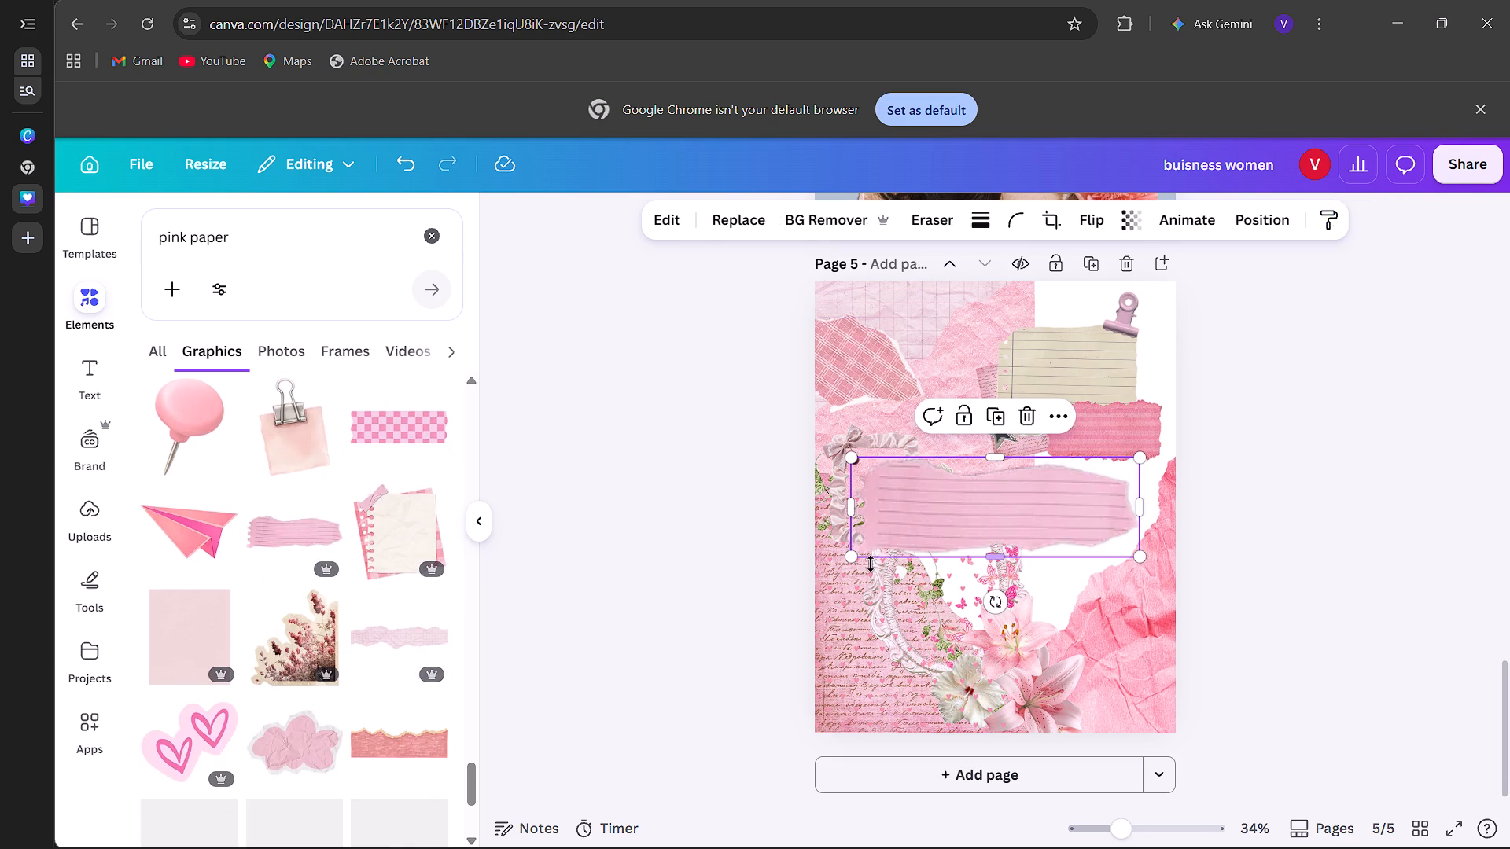
drag(852, 556, 1047, 478)
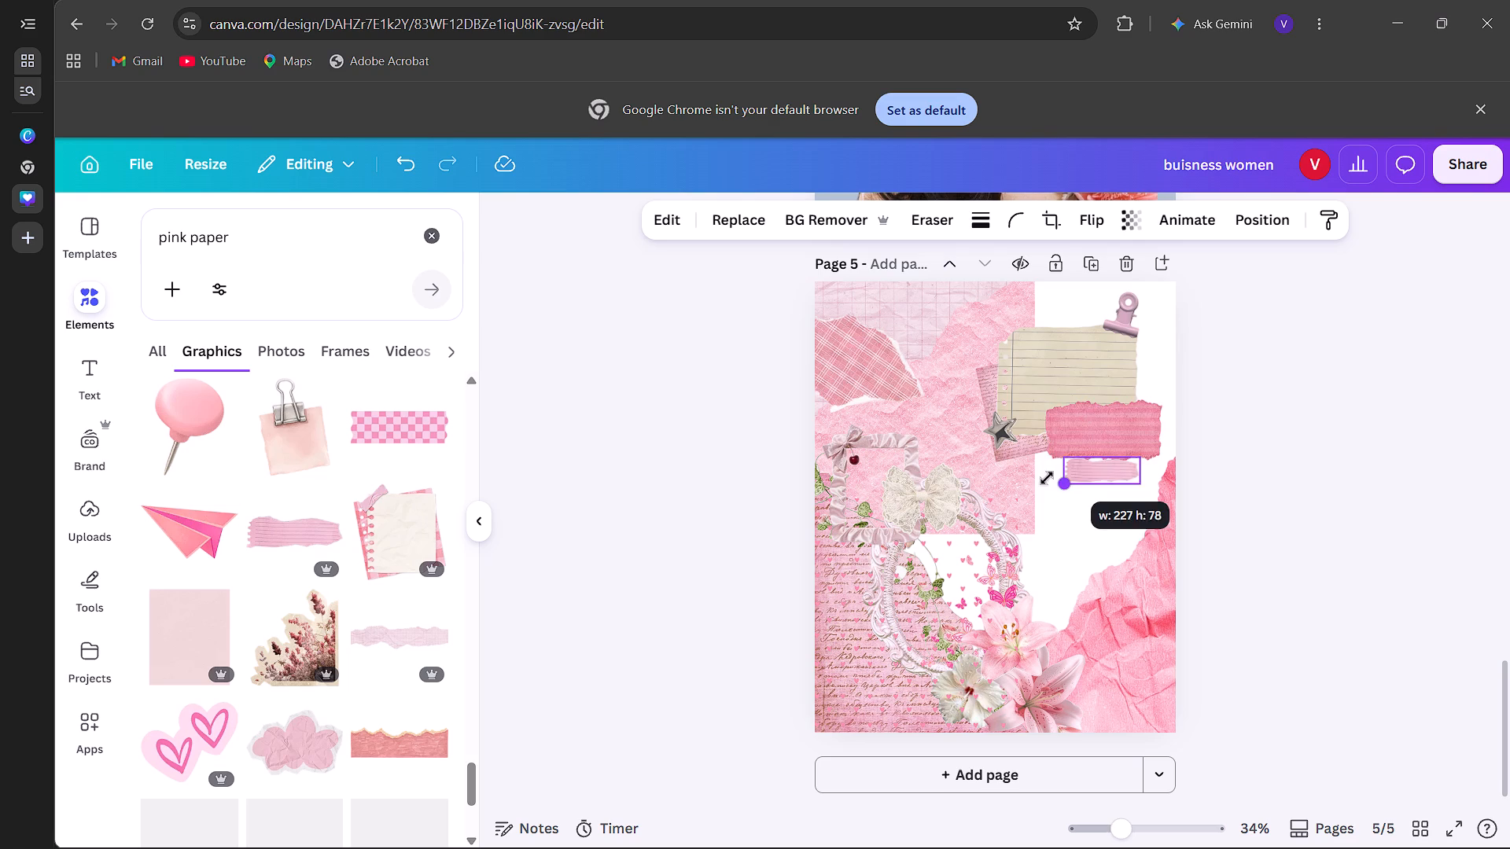
drag(1047, 478, 1045, 478)
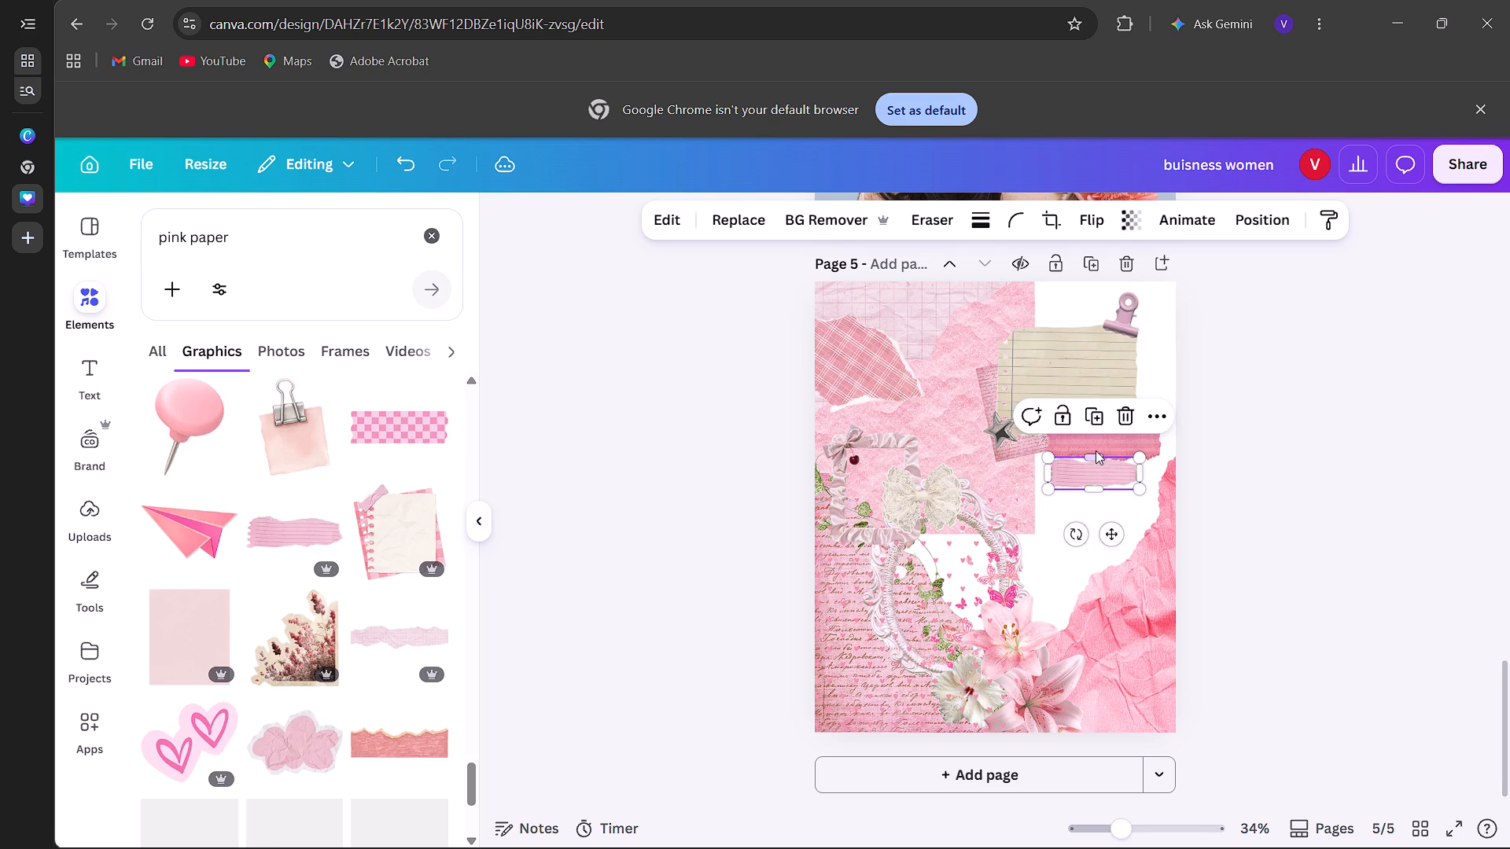
drag(1117, 470, 1051, 331)
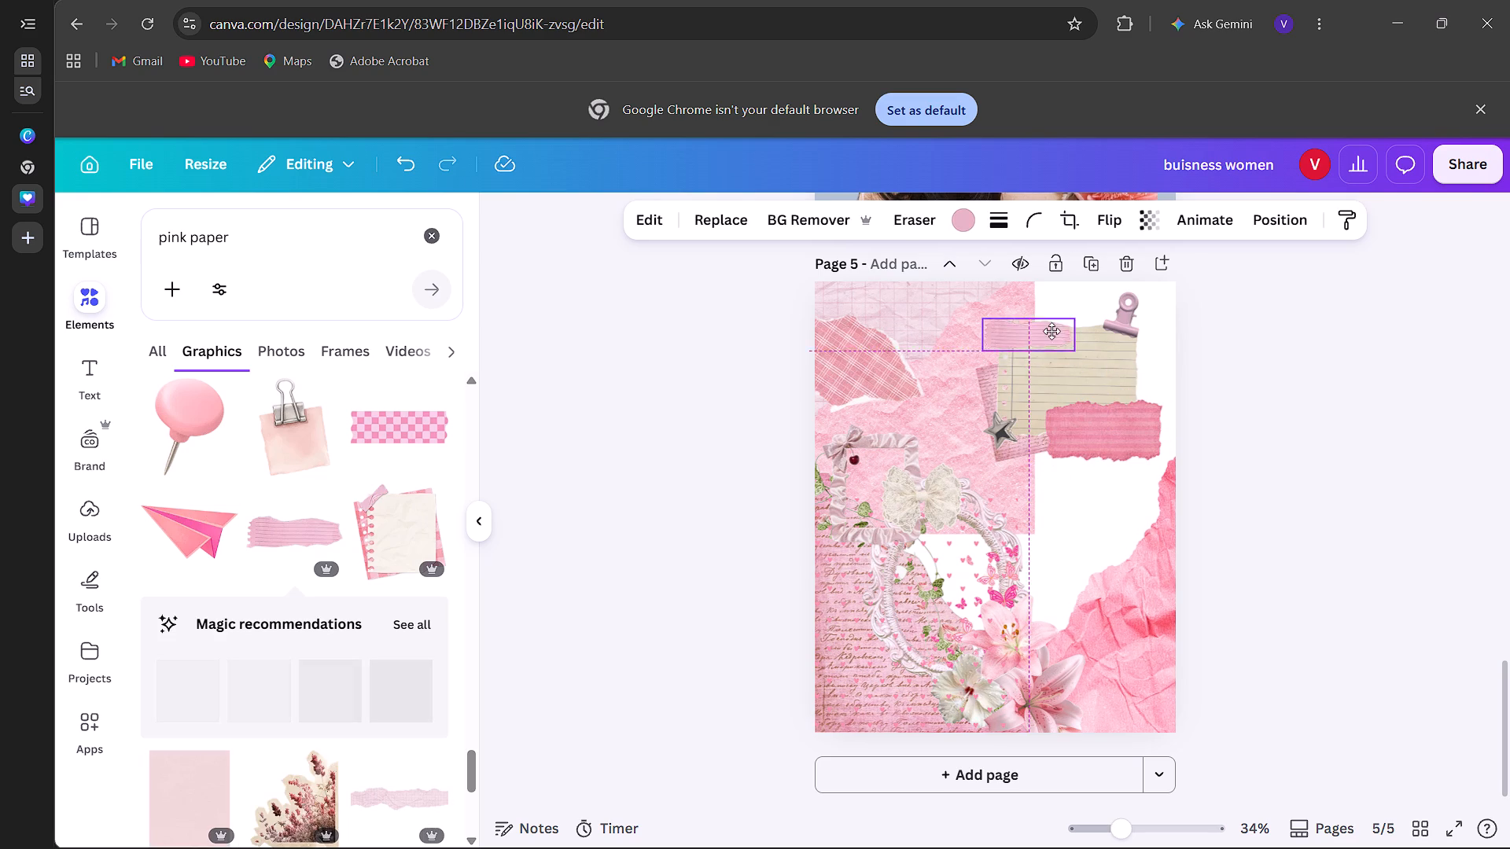
drag(1051, 331, 1052, 328)
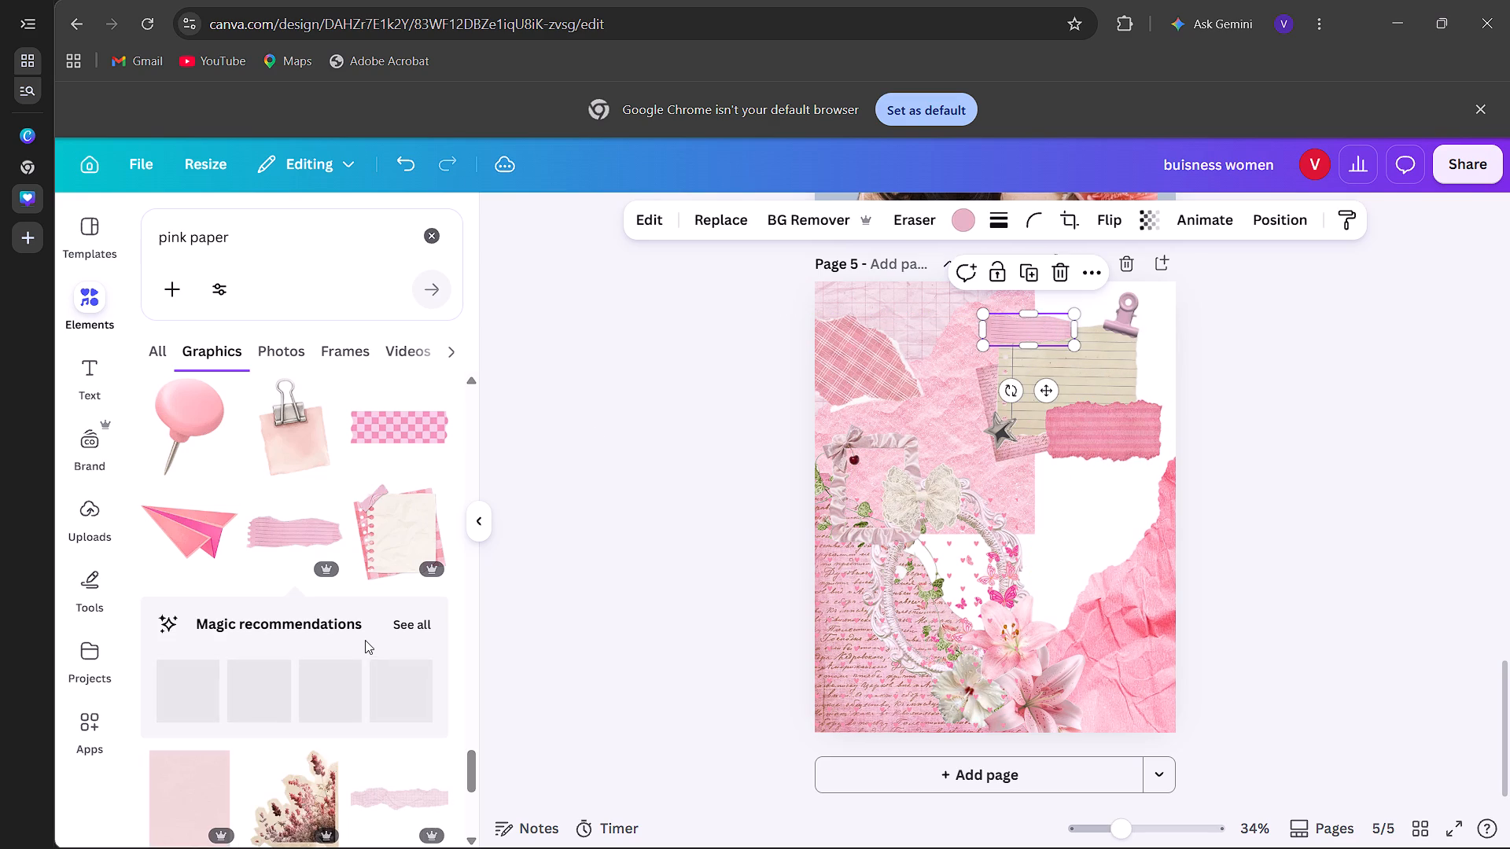
Add the torn-edged dried flowers cutout, shrink it to about a quarter size and place it over the dark-pink striped paper's right end.
scroll(366, 644, down, 3)
scroll(366, 644, up, 1)
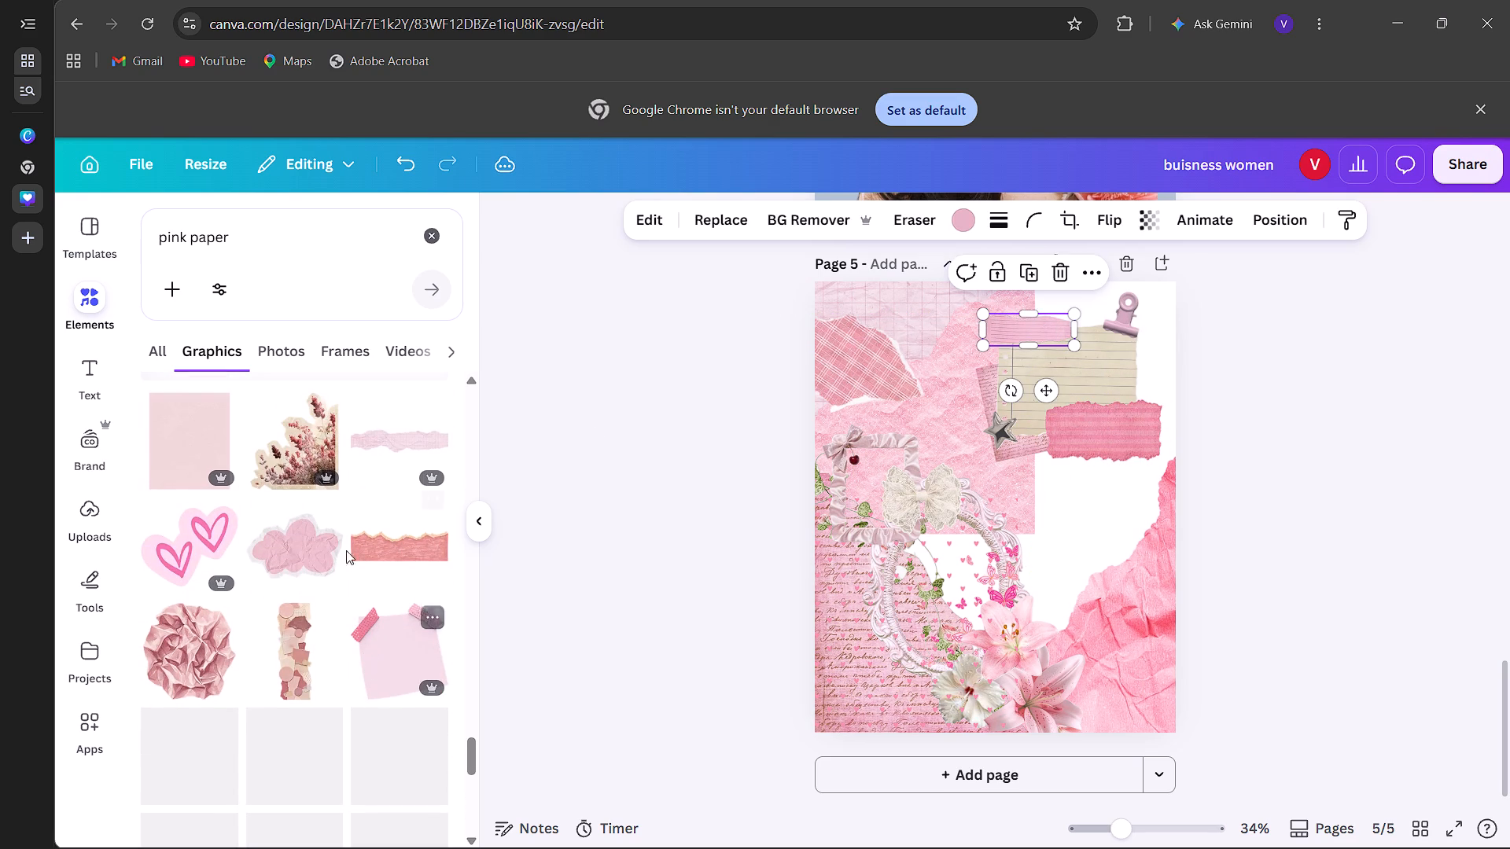
click(278, 461)
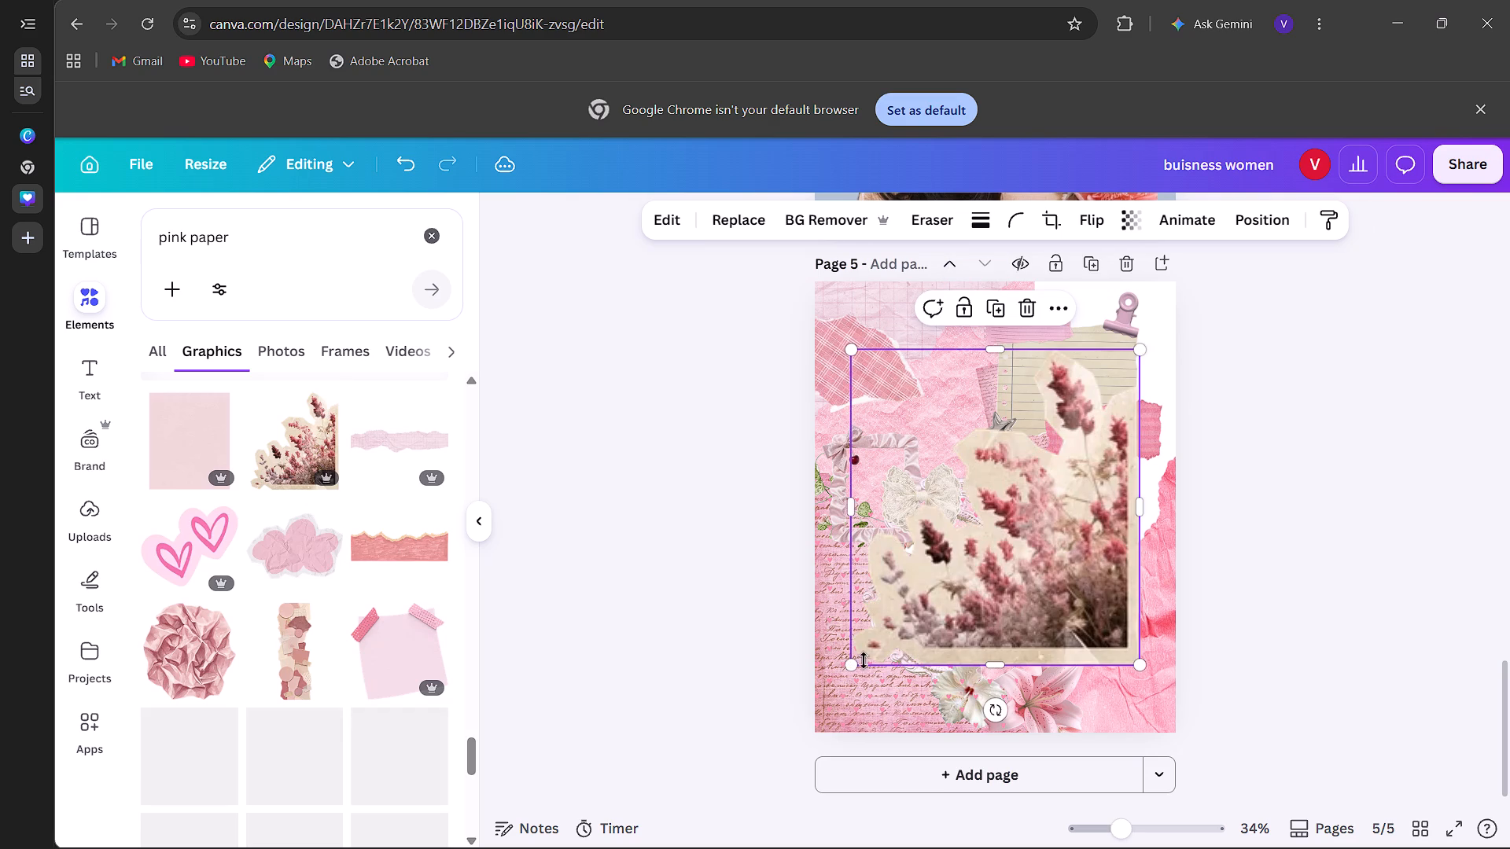
drag(853, 663, 1128, 517)
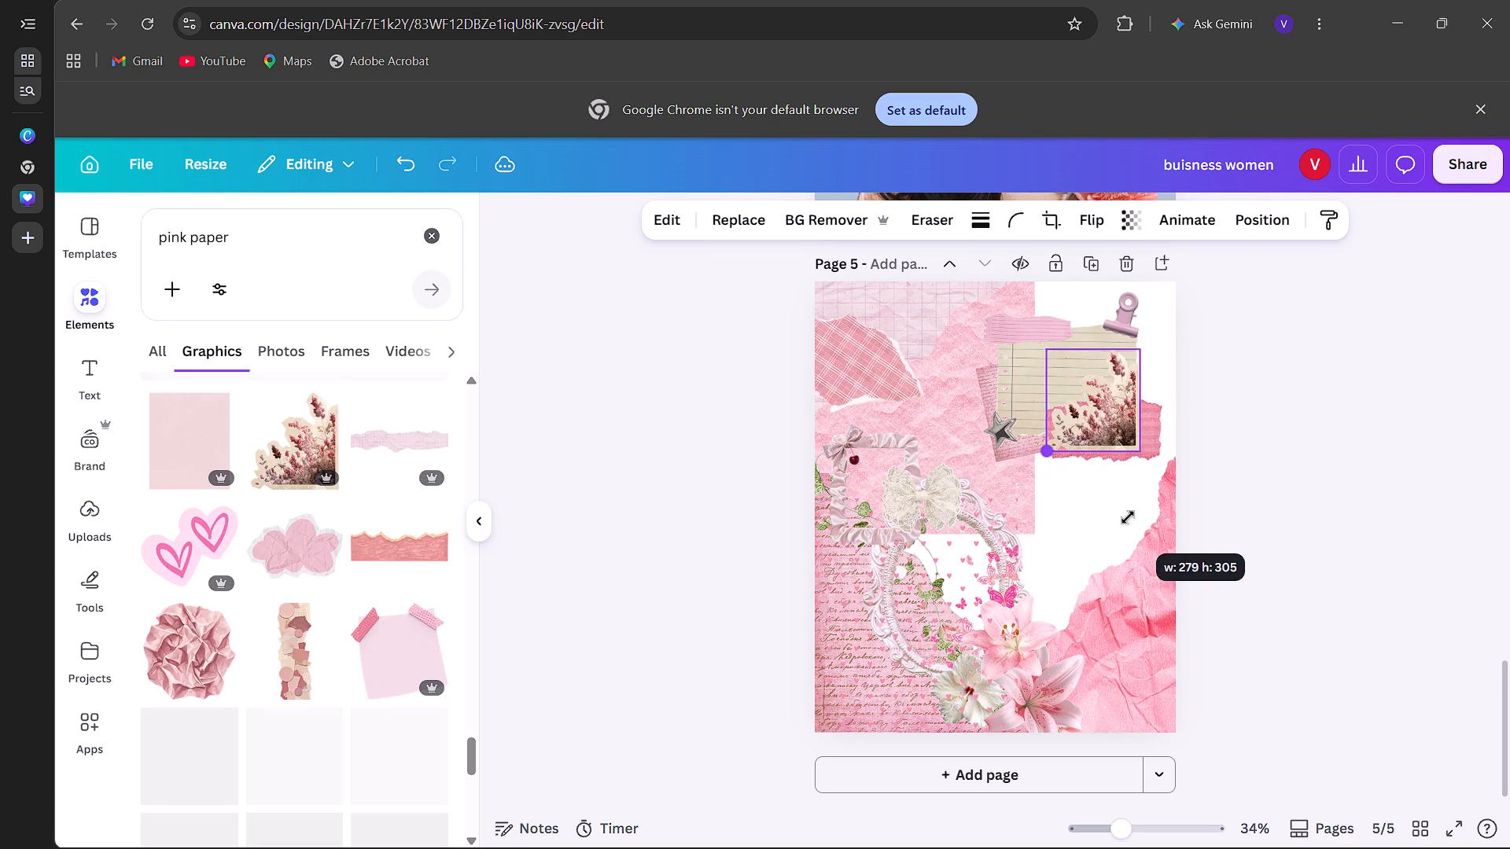
drag(1128, 517, 1180, 511)
drag(1103, 383, 1131, 422)
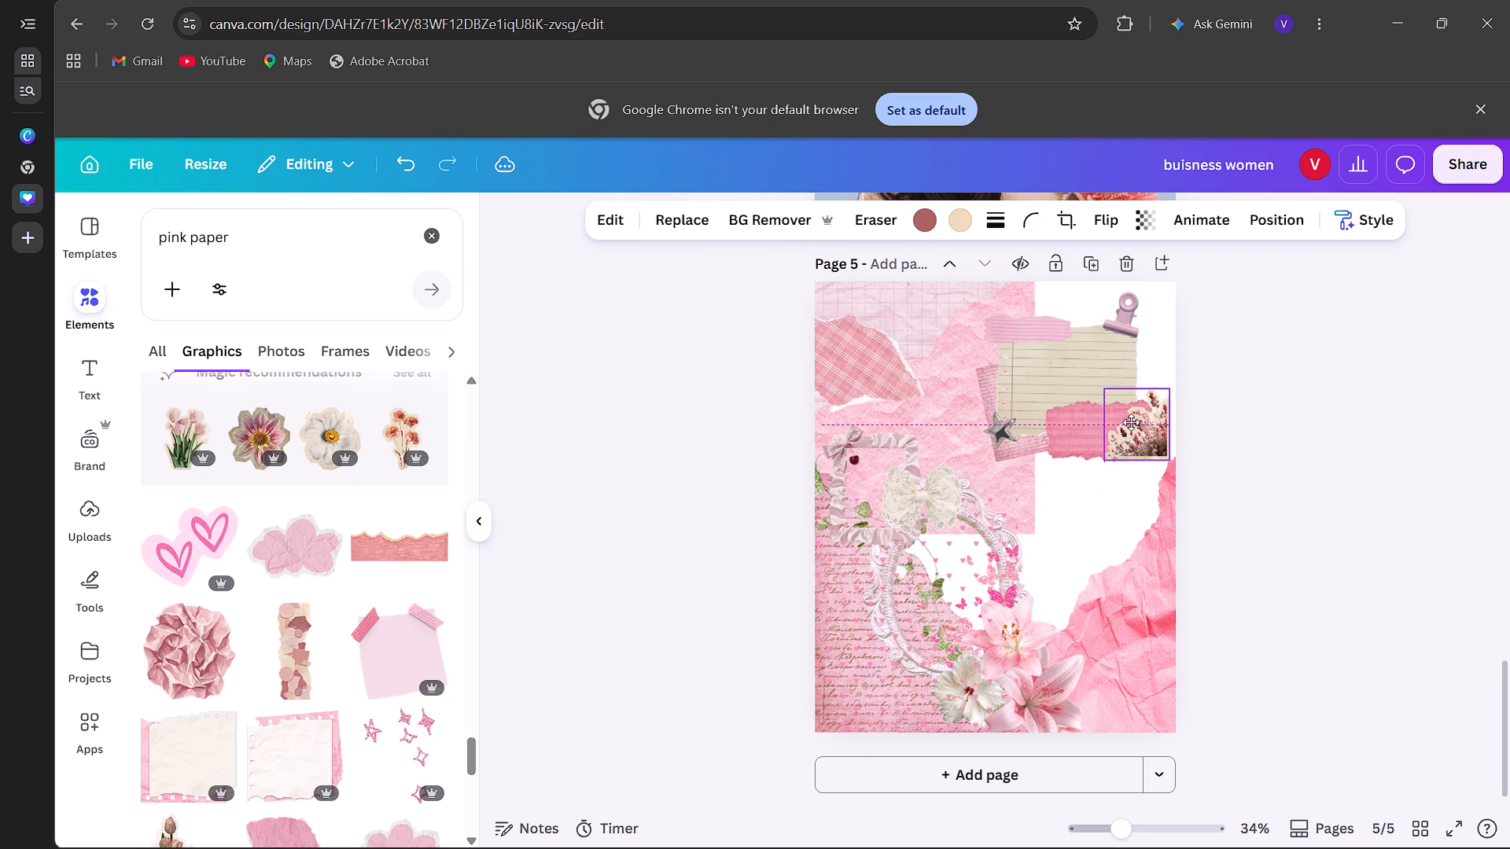
drag(1131, 422, 1130, 421)
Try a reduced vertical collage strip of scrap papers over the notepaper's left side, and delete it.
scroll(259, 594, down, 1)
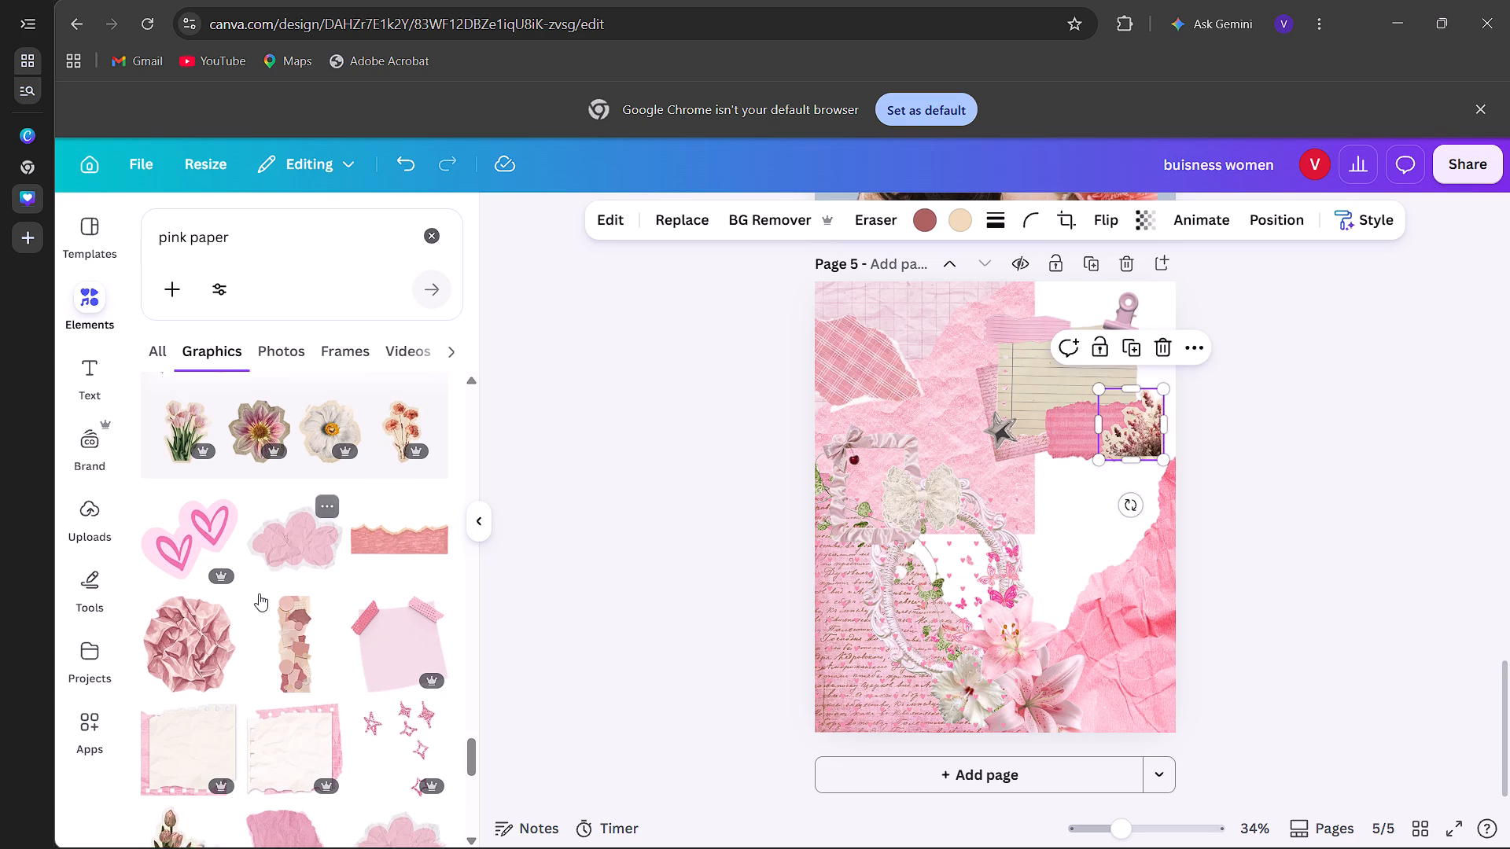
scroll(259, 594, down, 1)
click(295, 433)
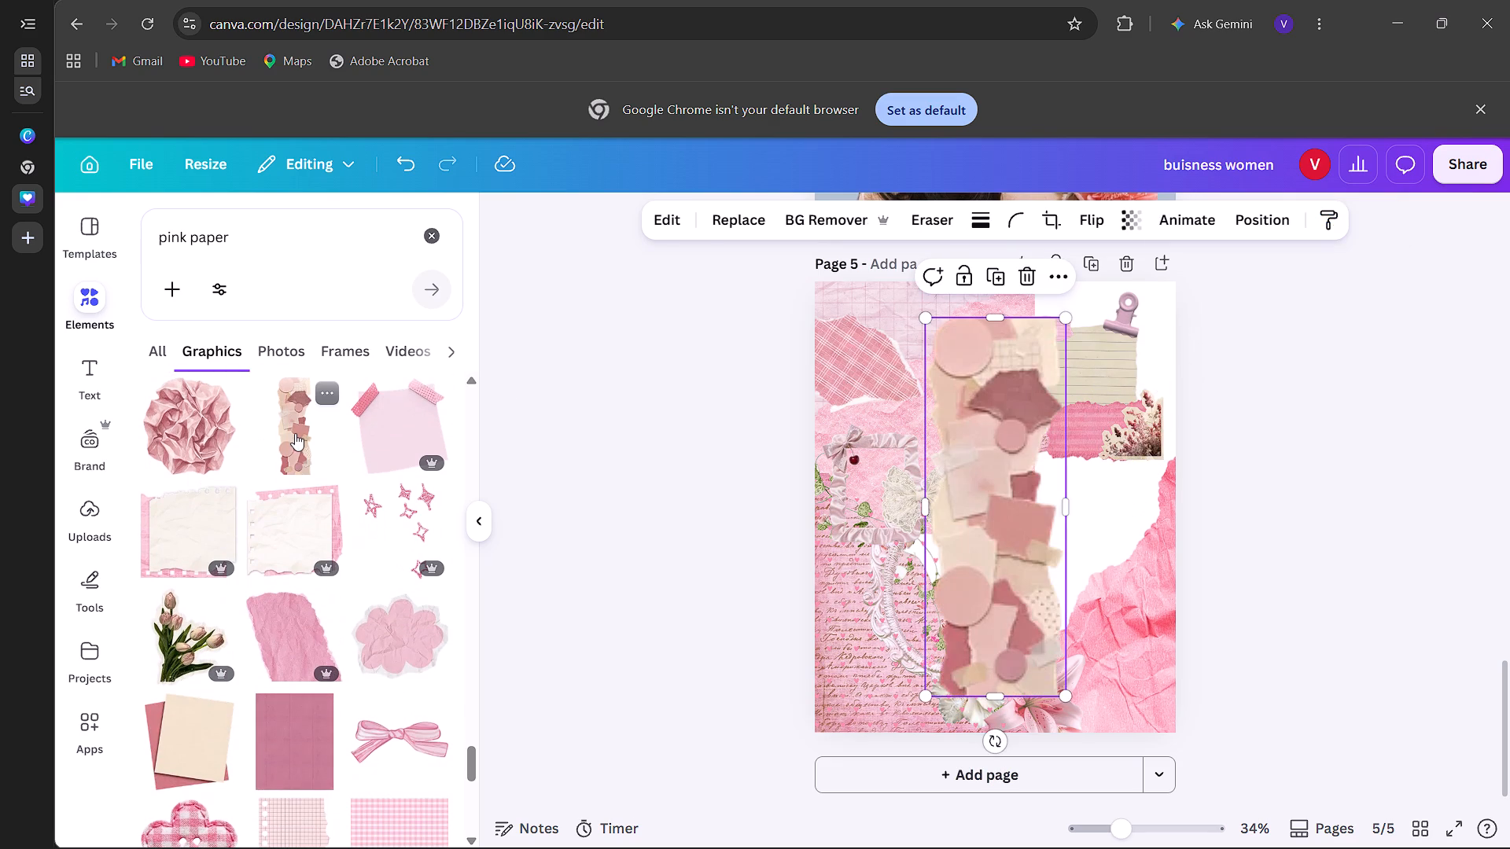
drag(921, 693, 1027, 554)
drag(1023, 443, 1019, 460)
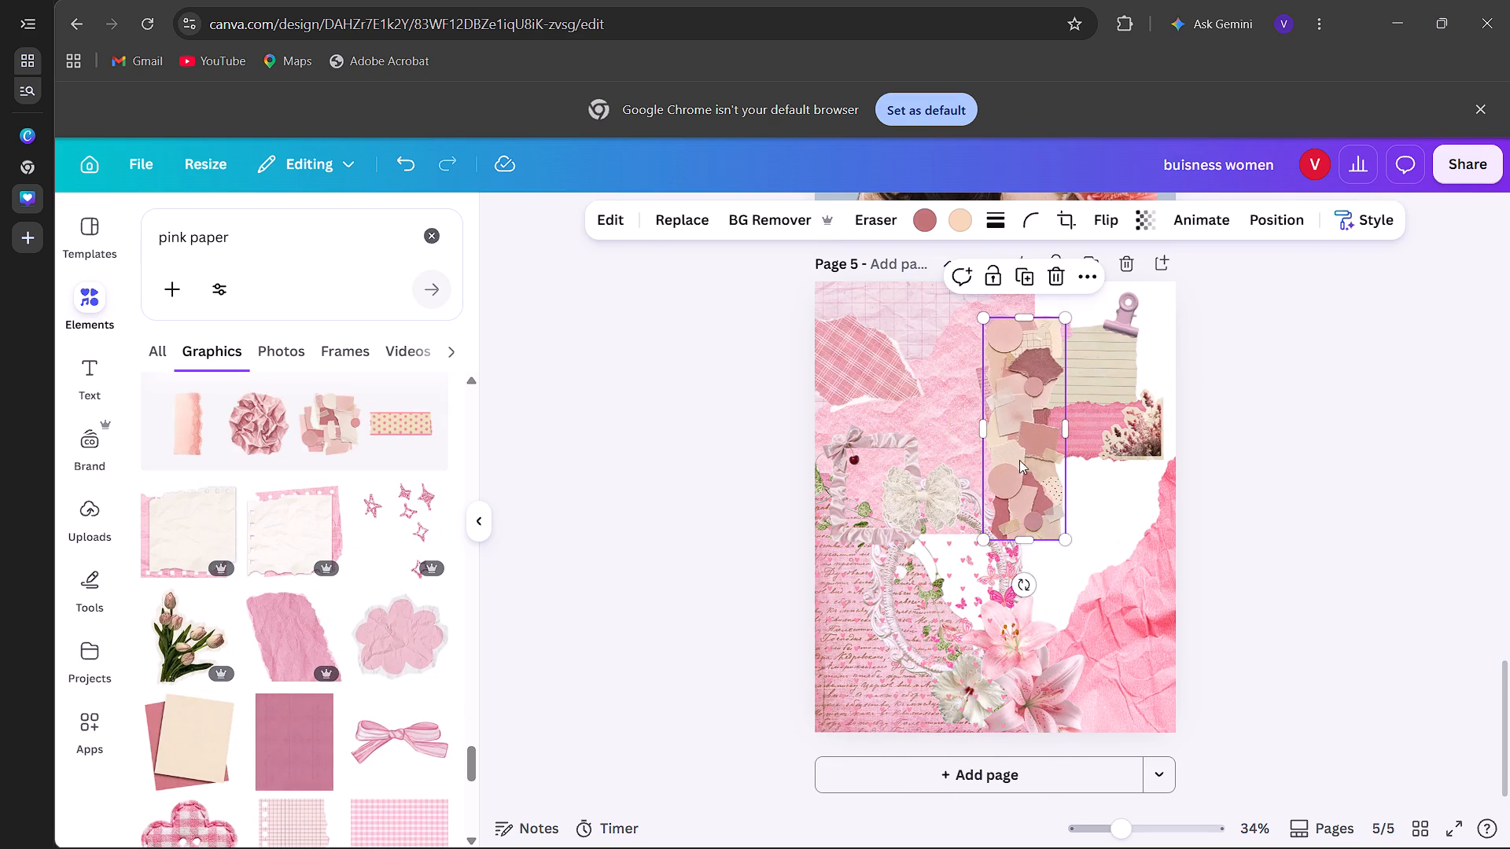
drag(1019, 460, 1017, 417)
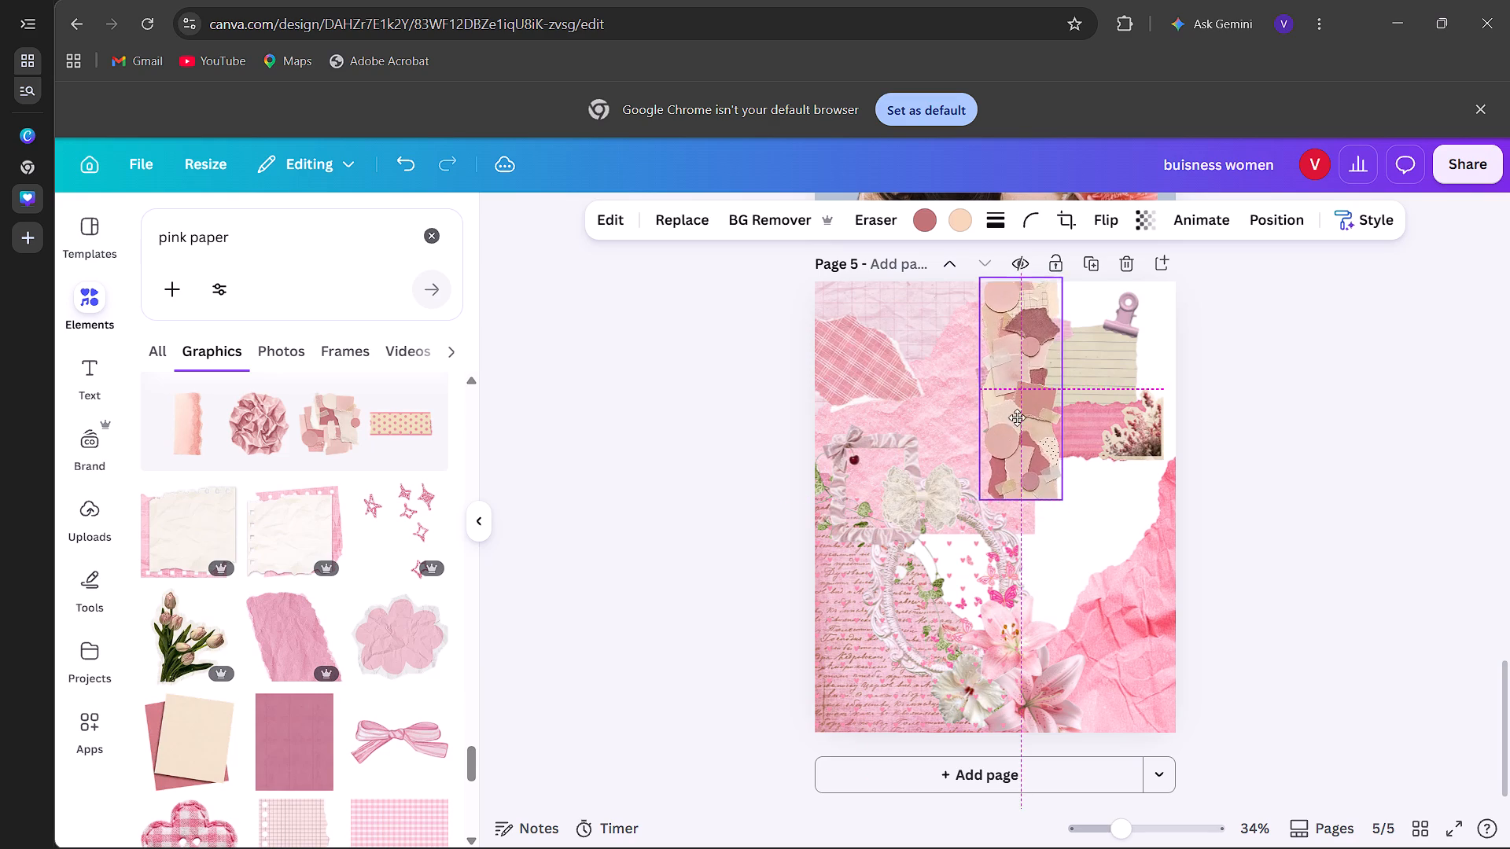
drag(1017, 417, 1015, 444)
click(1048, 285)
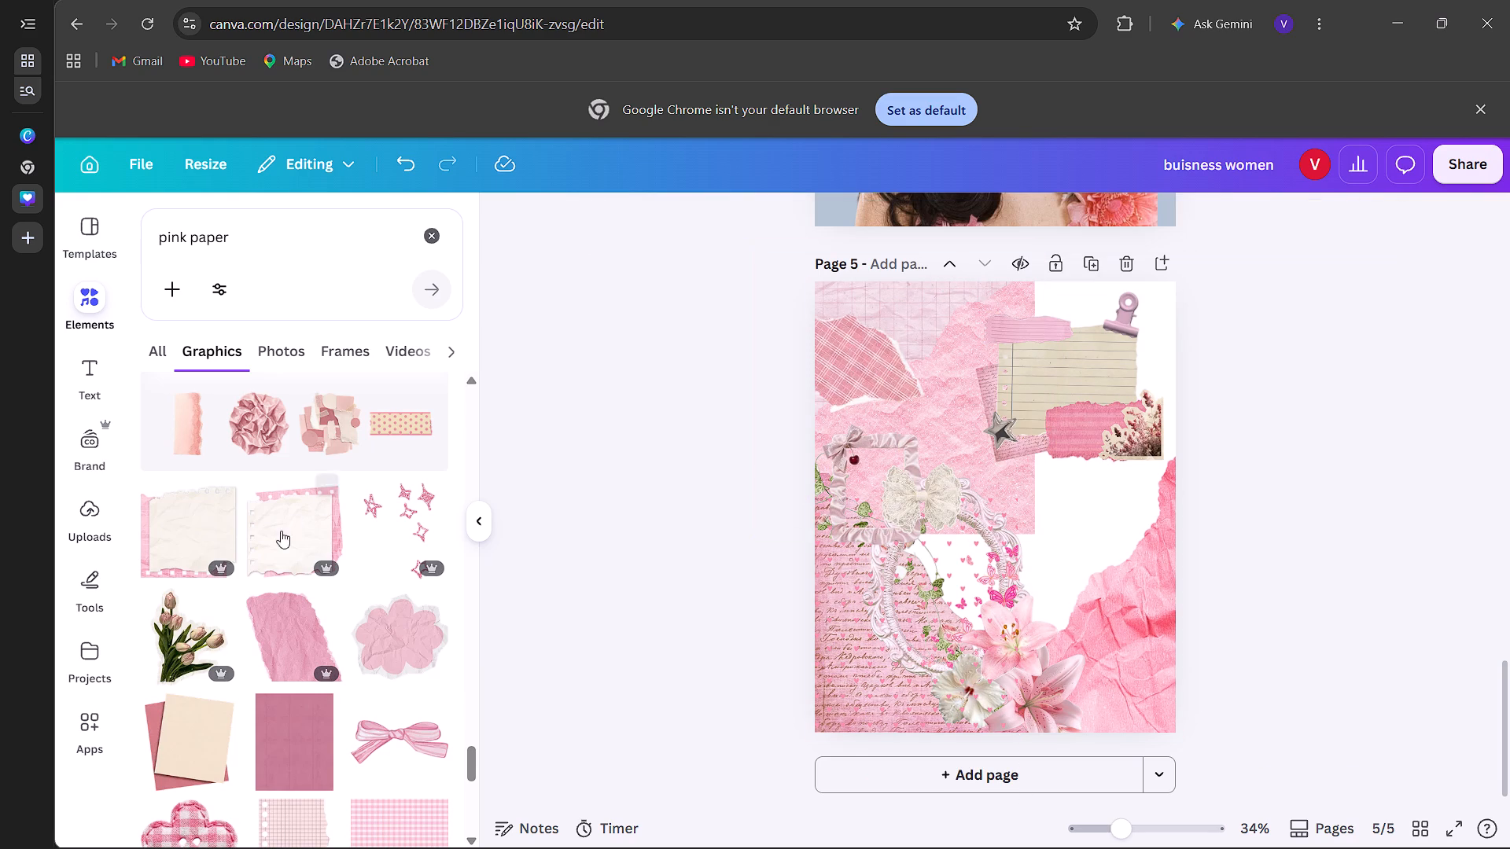
Add the torn pink paper with handwriting and place it against the page's right edge, just below the notepaper.
scroll(361, 667, down, 3)
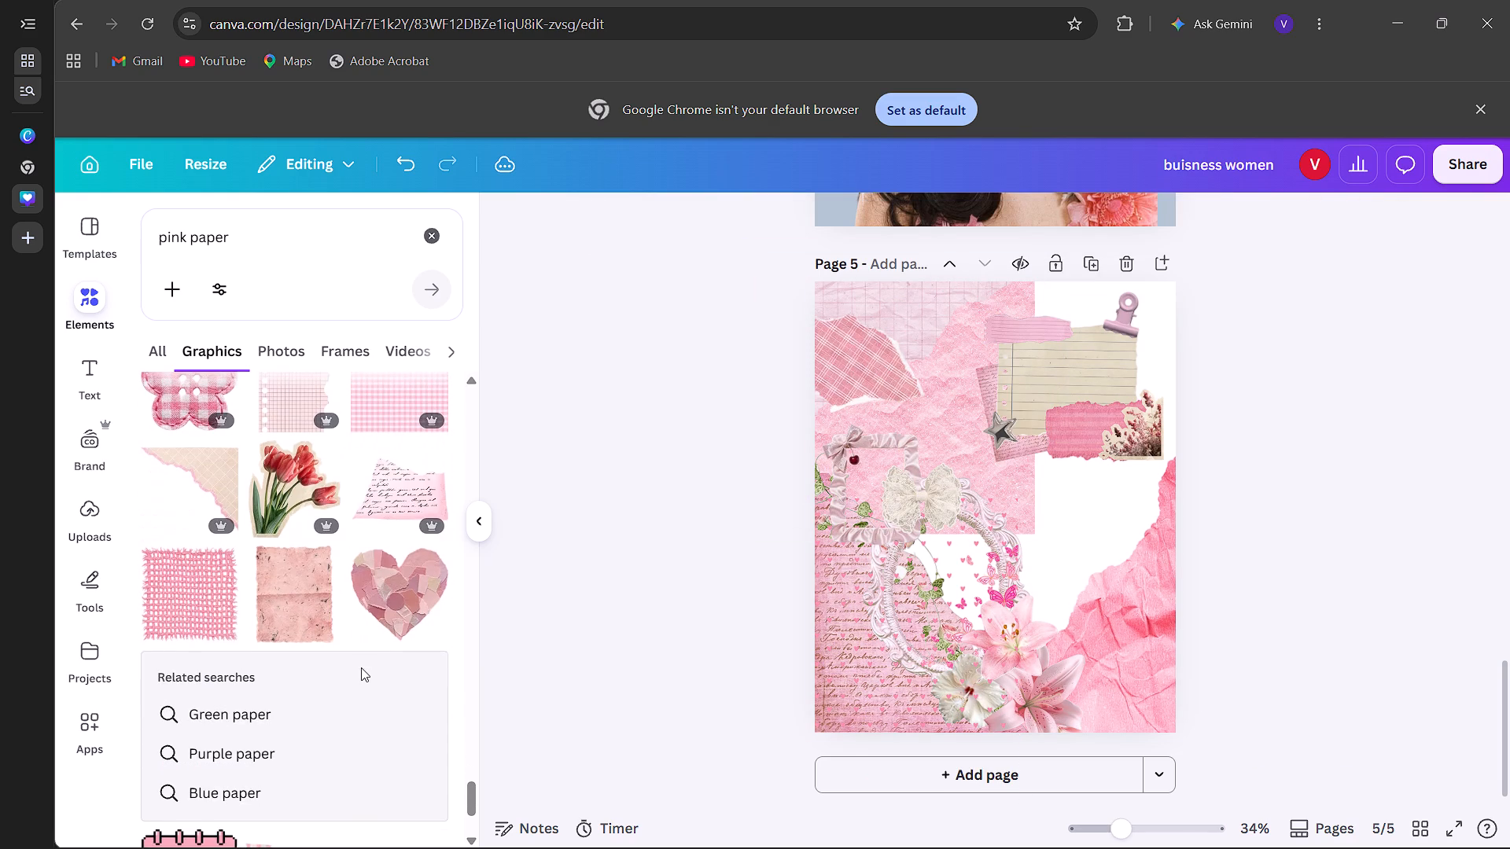
click(412, 491)
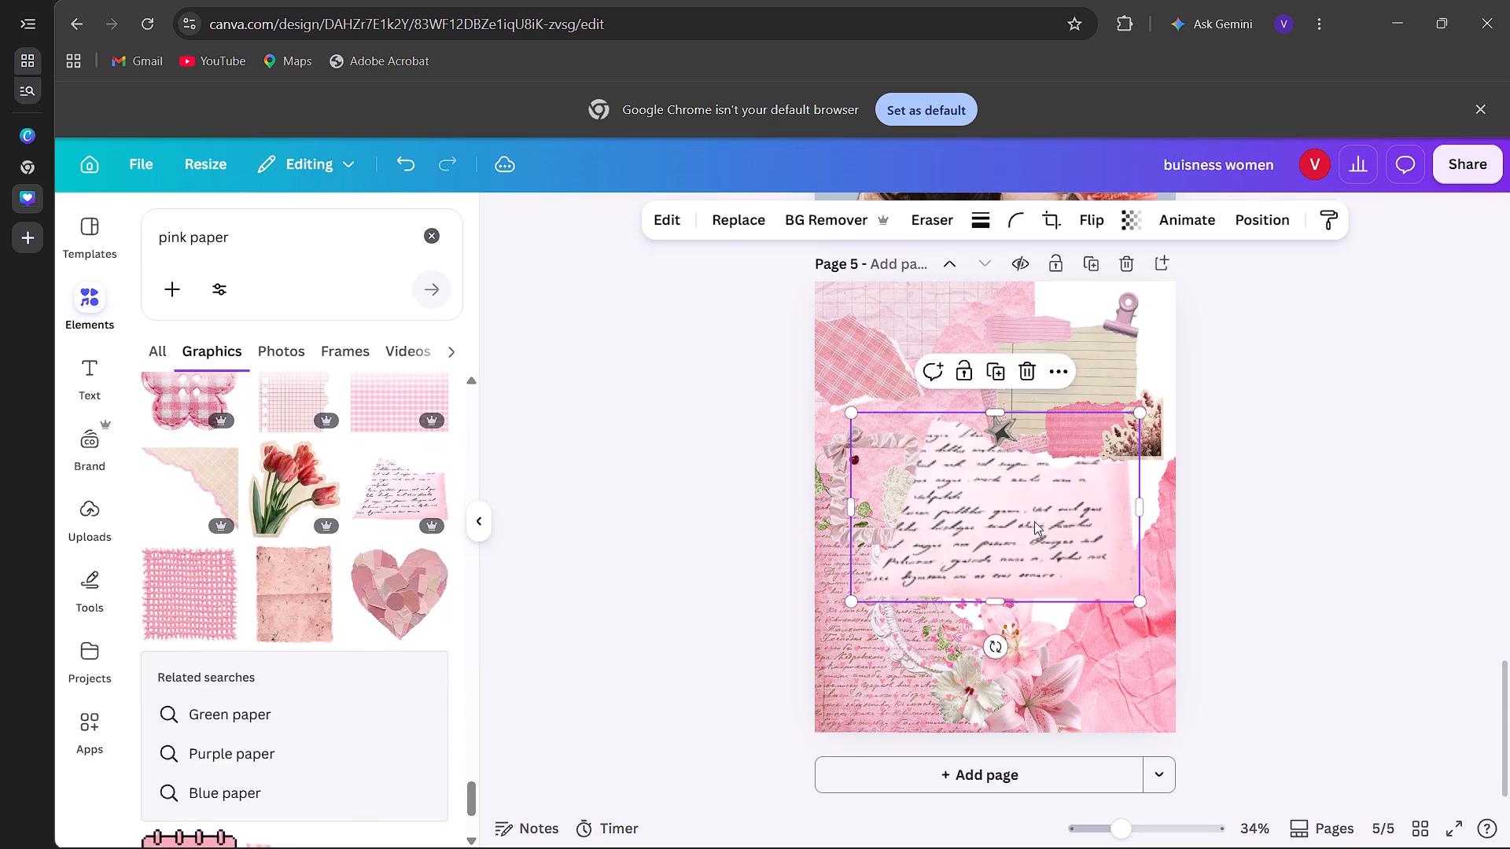
drag(1034, 497, 1094, 445)
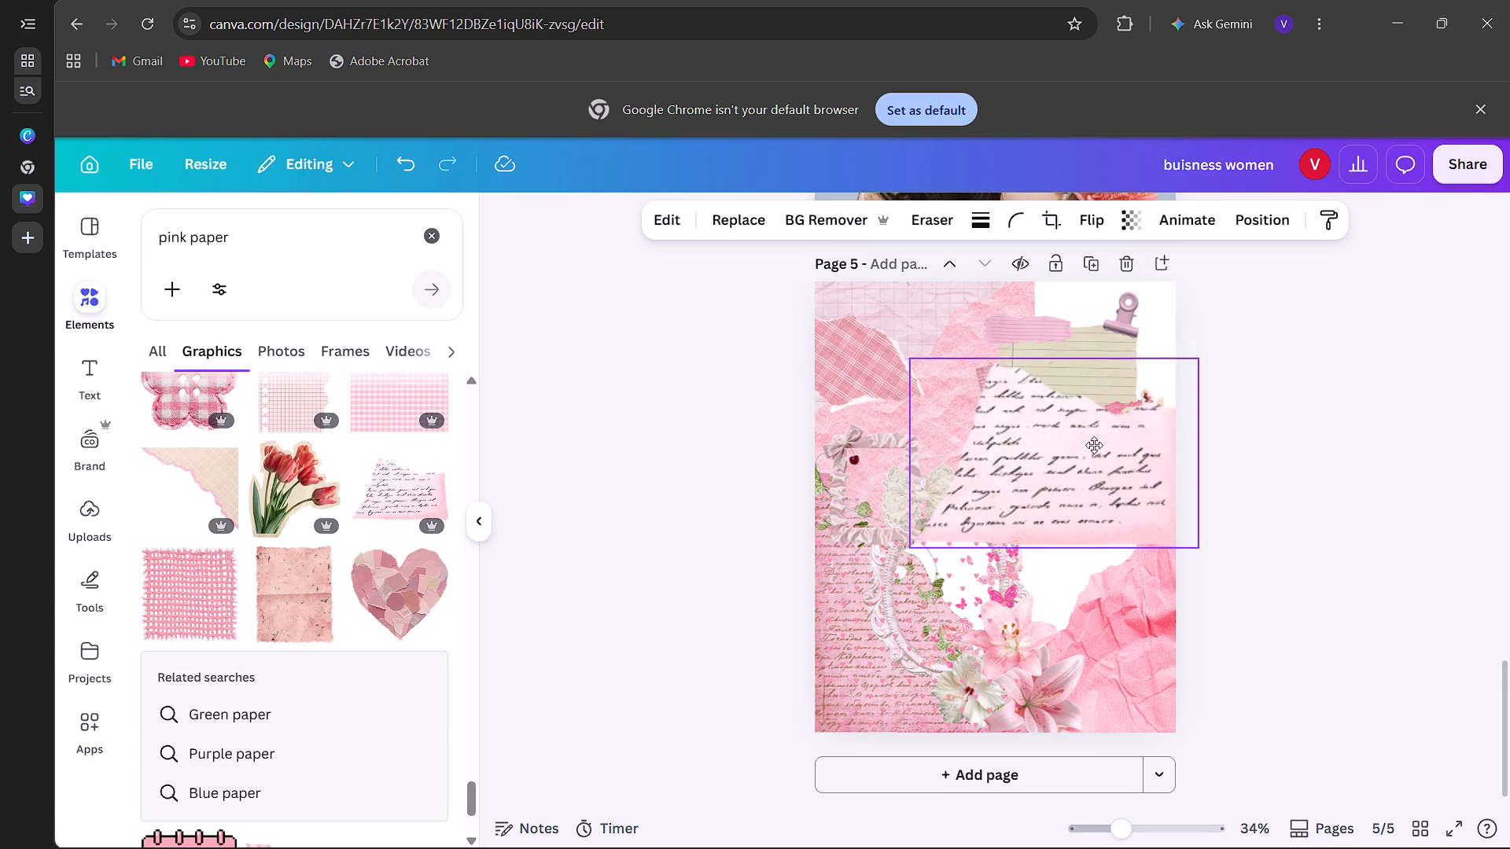
drag(1094, 445, 1098, 445)
drag(1098, 445, 1070, 496)
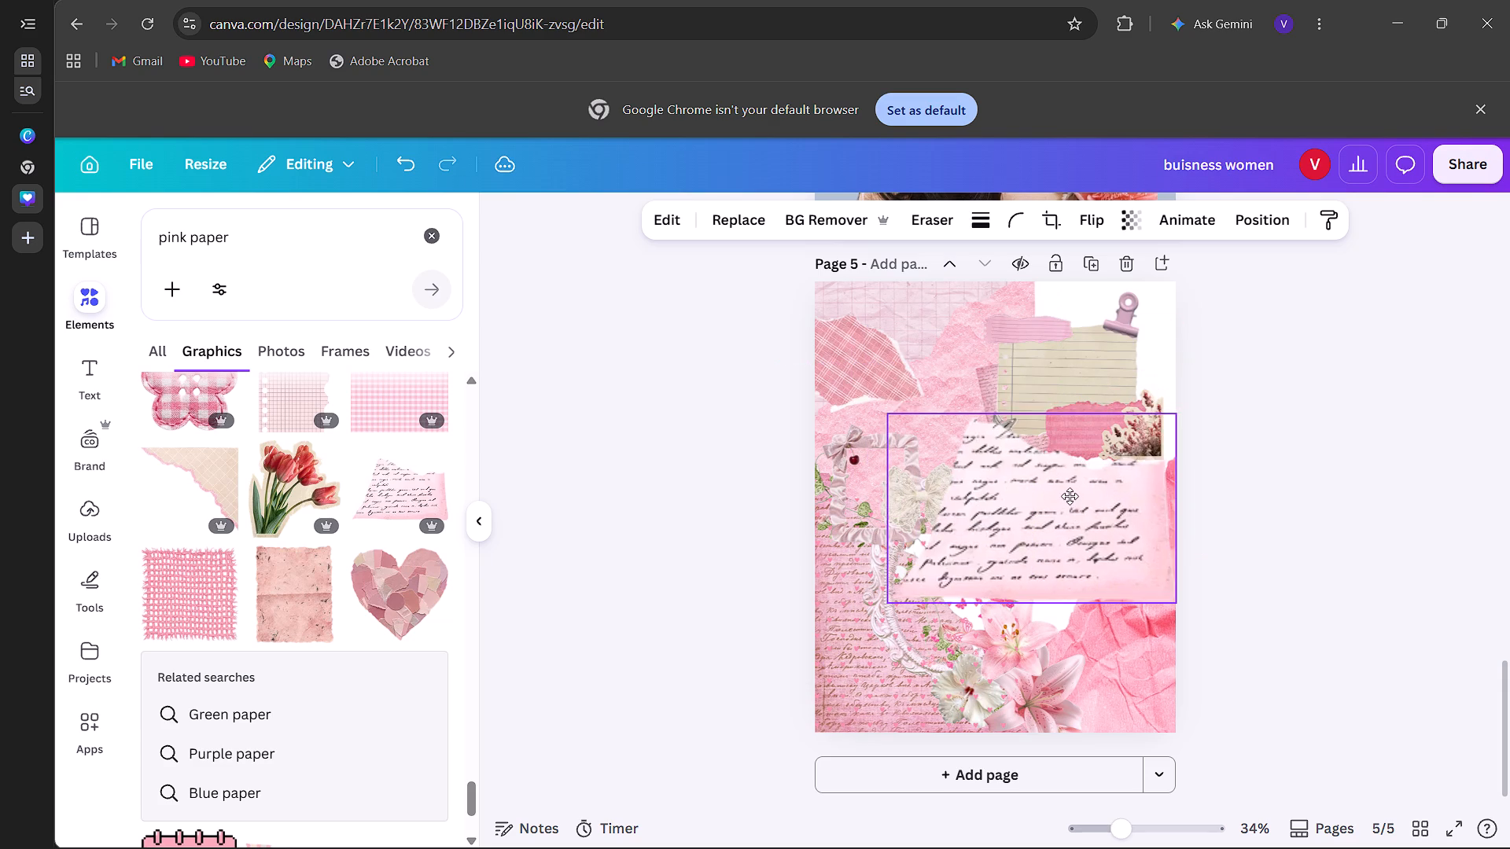
drag(1070, 496, 1078, 485)
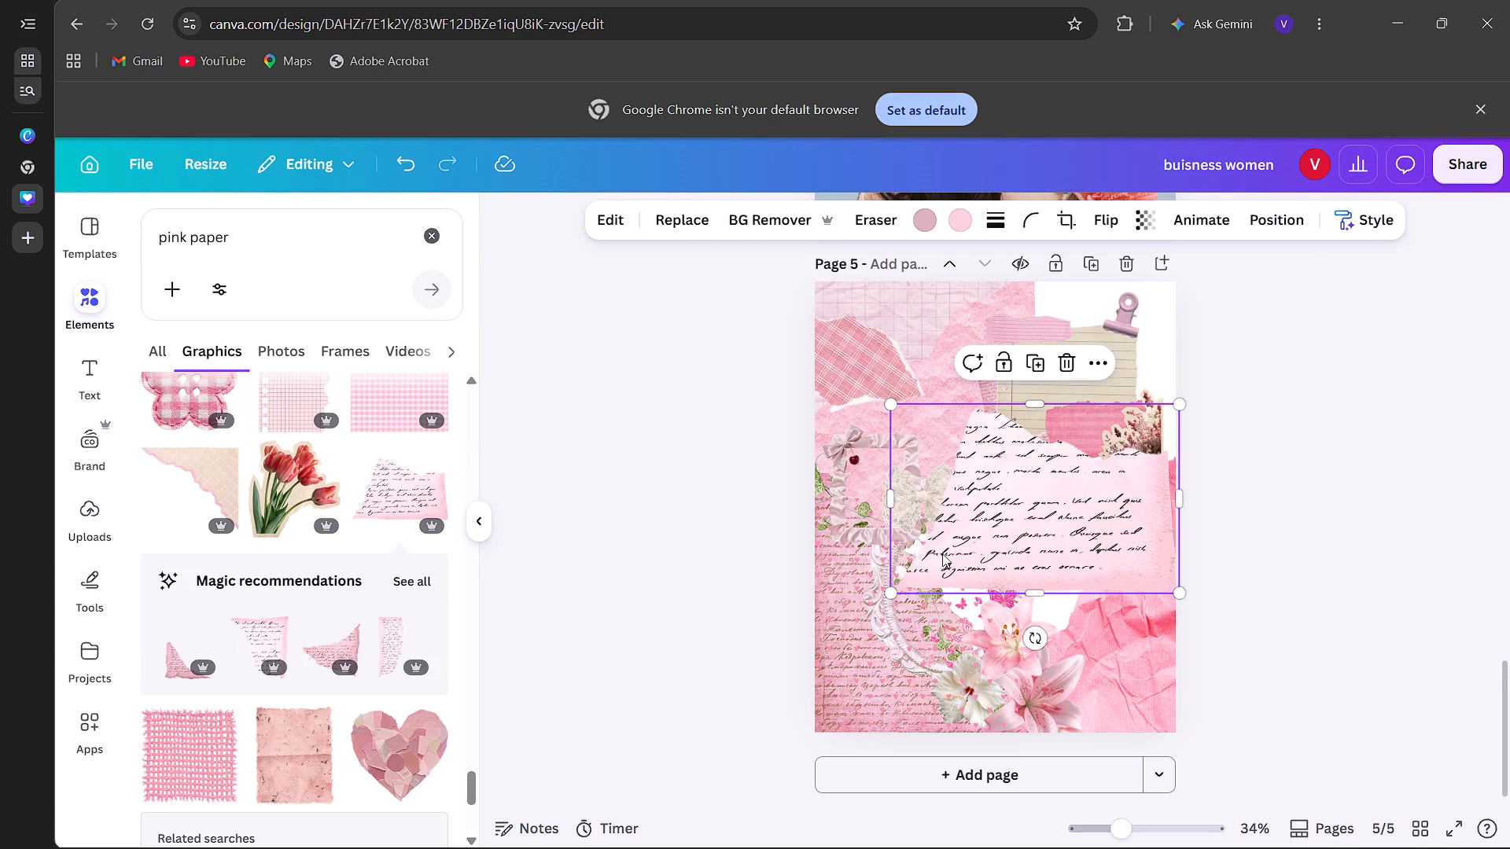
Send the handwritten pink paper behind all the other elements.
click(1273, 219)
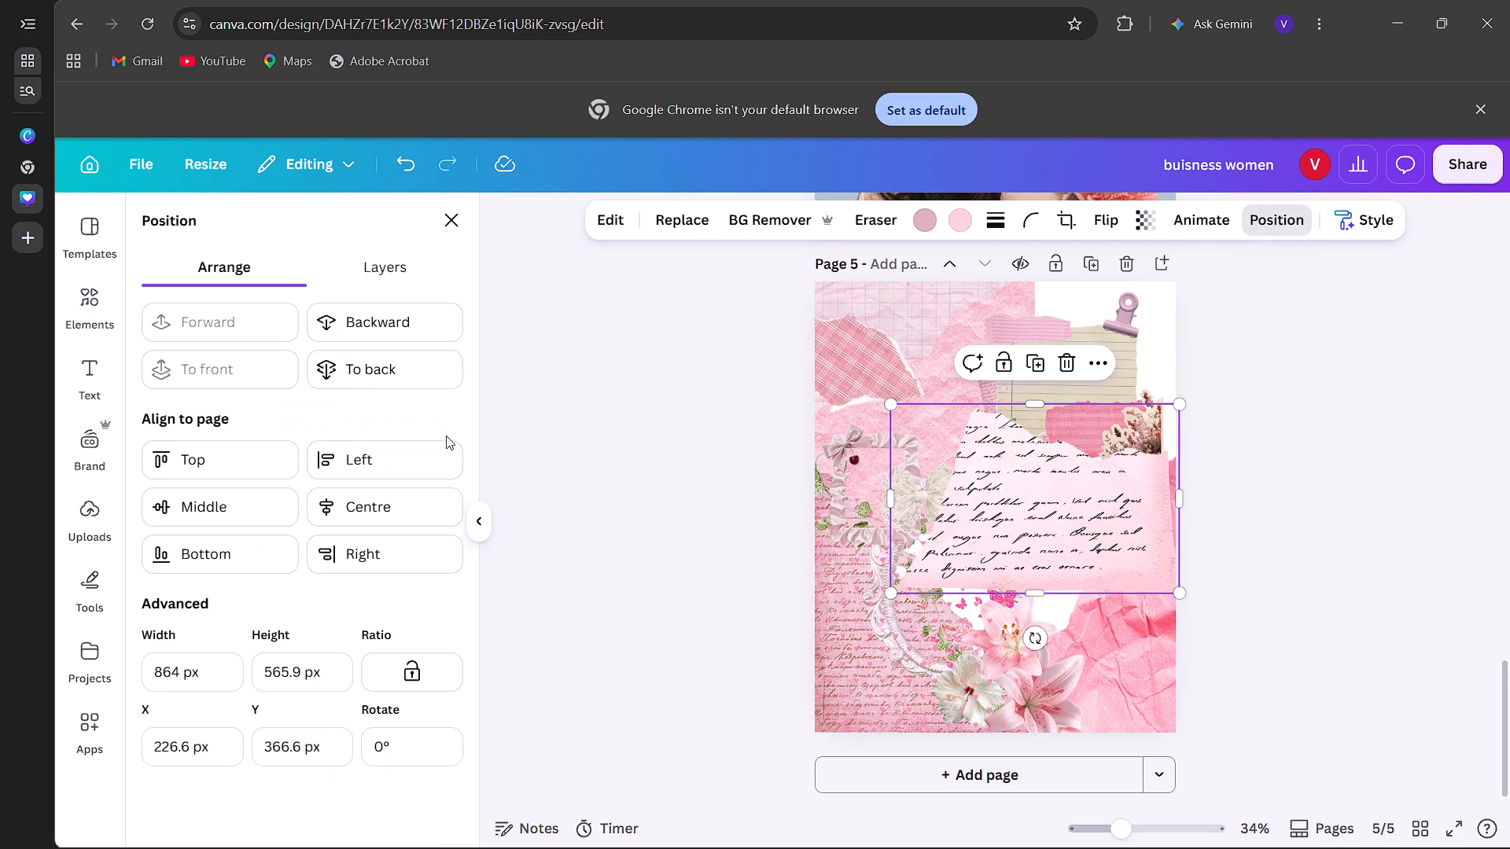
click(404, 385)
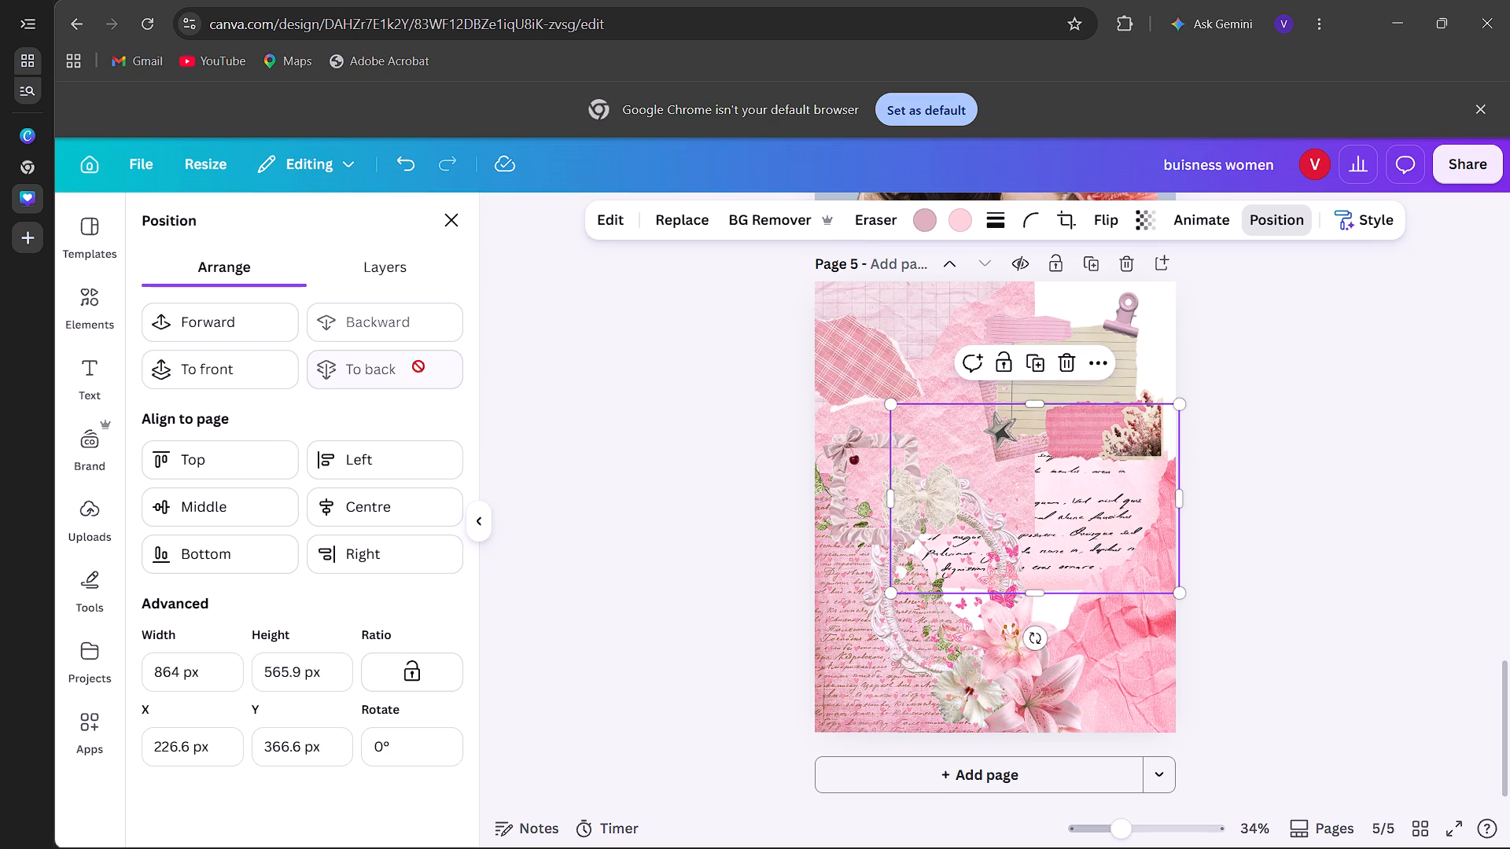
click(444, 225)
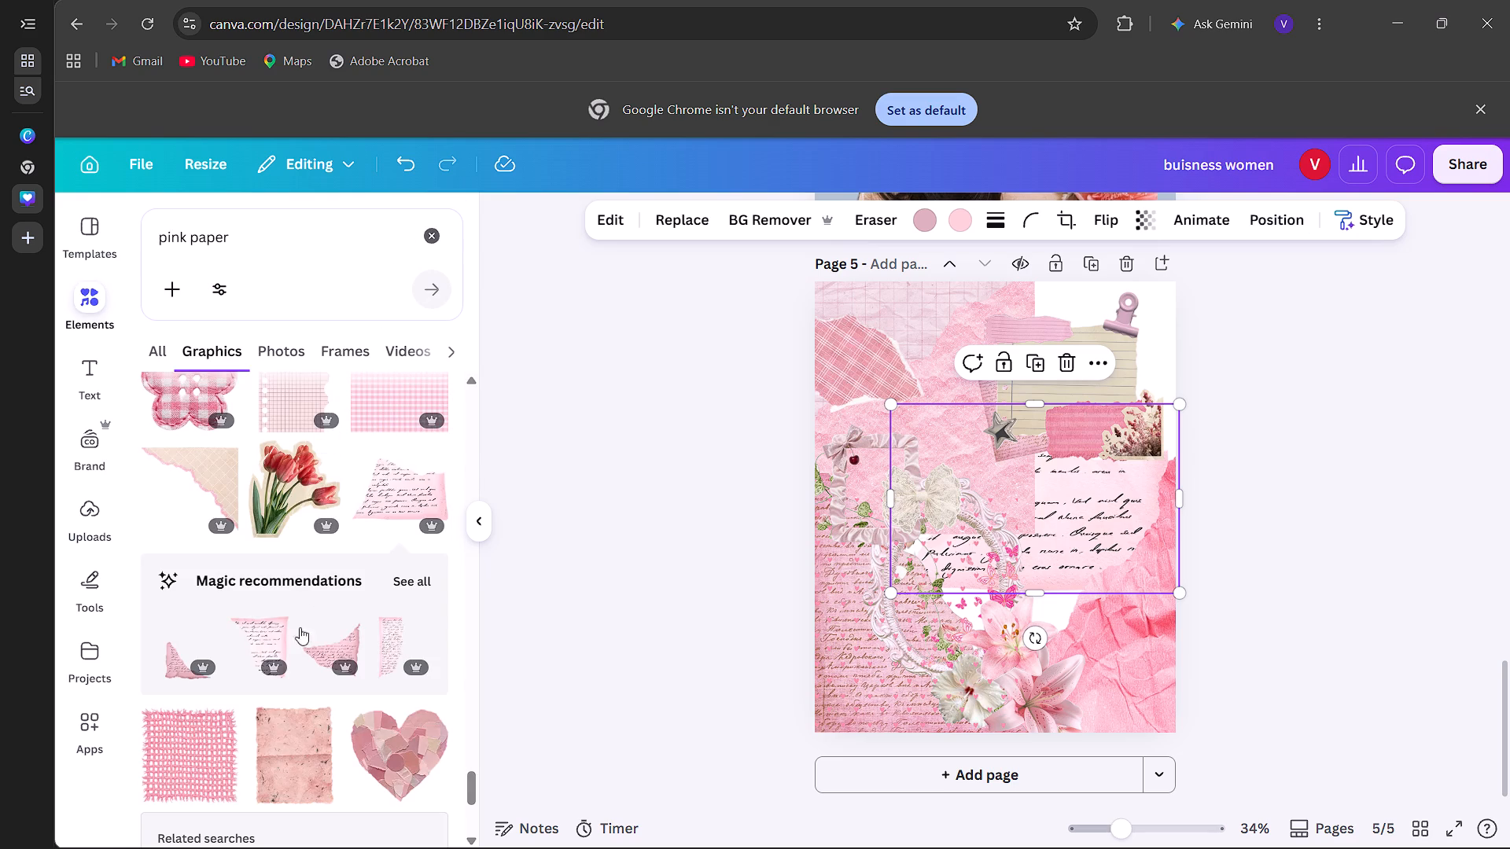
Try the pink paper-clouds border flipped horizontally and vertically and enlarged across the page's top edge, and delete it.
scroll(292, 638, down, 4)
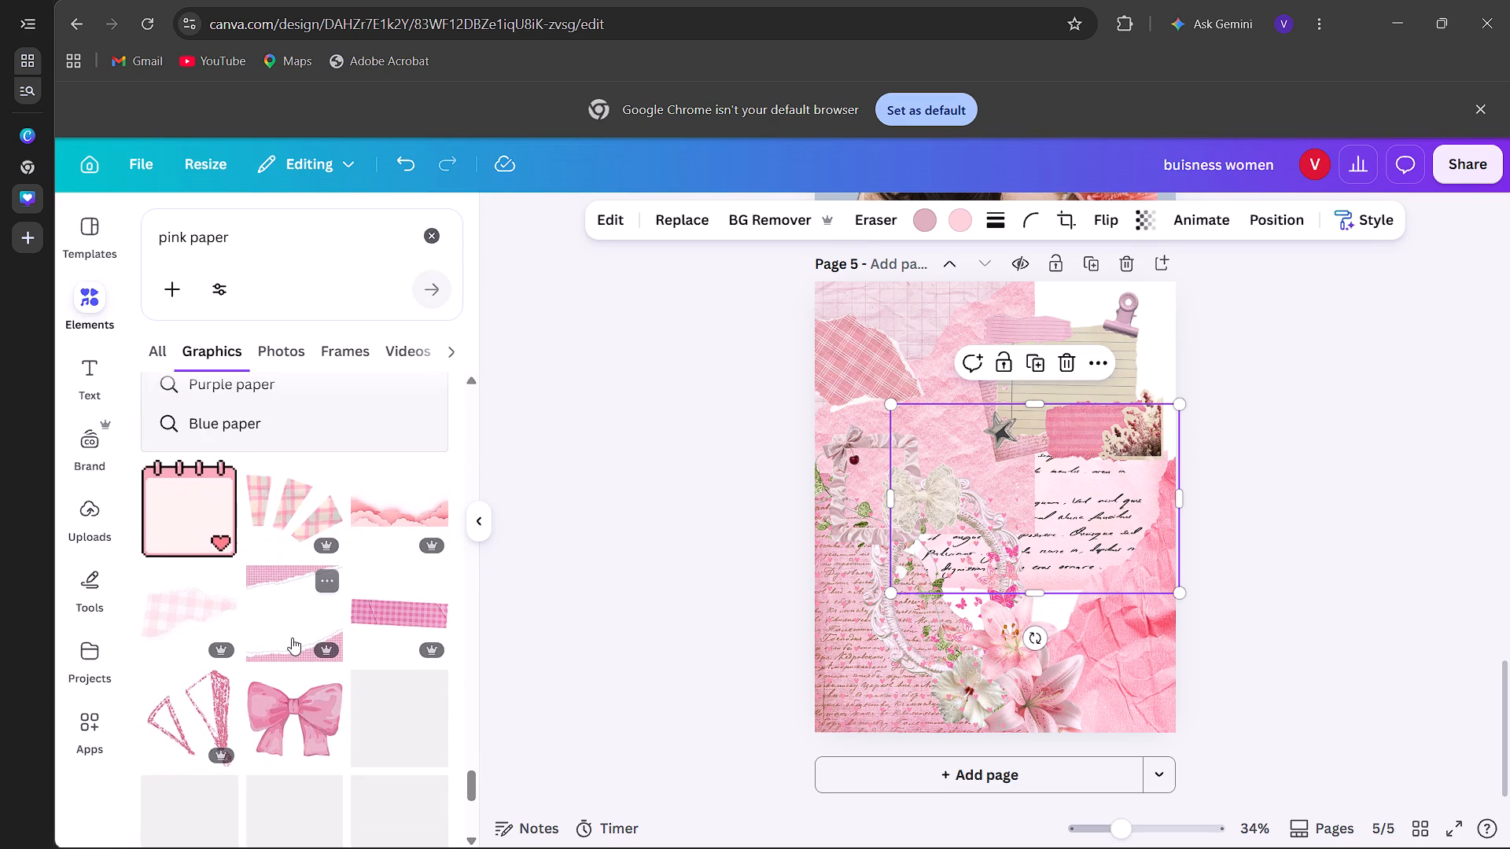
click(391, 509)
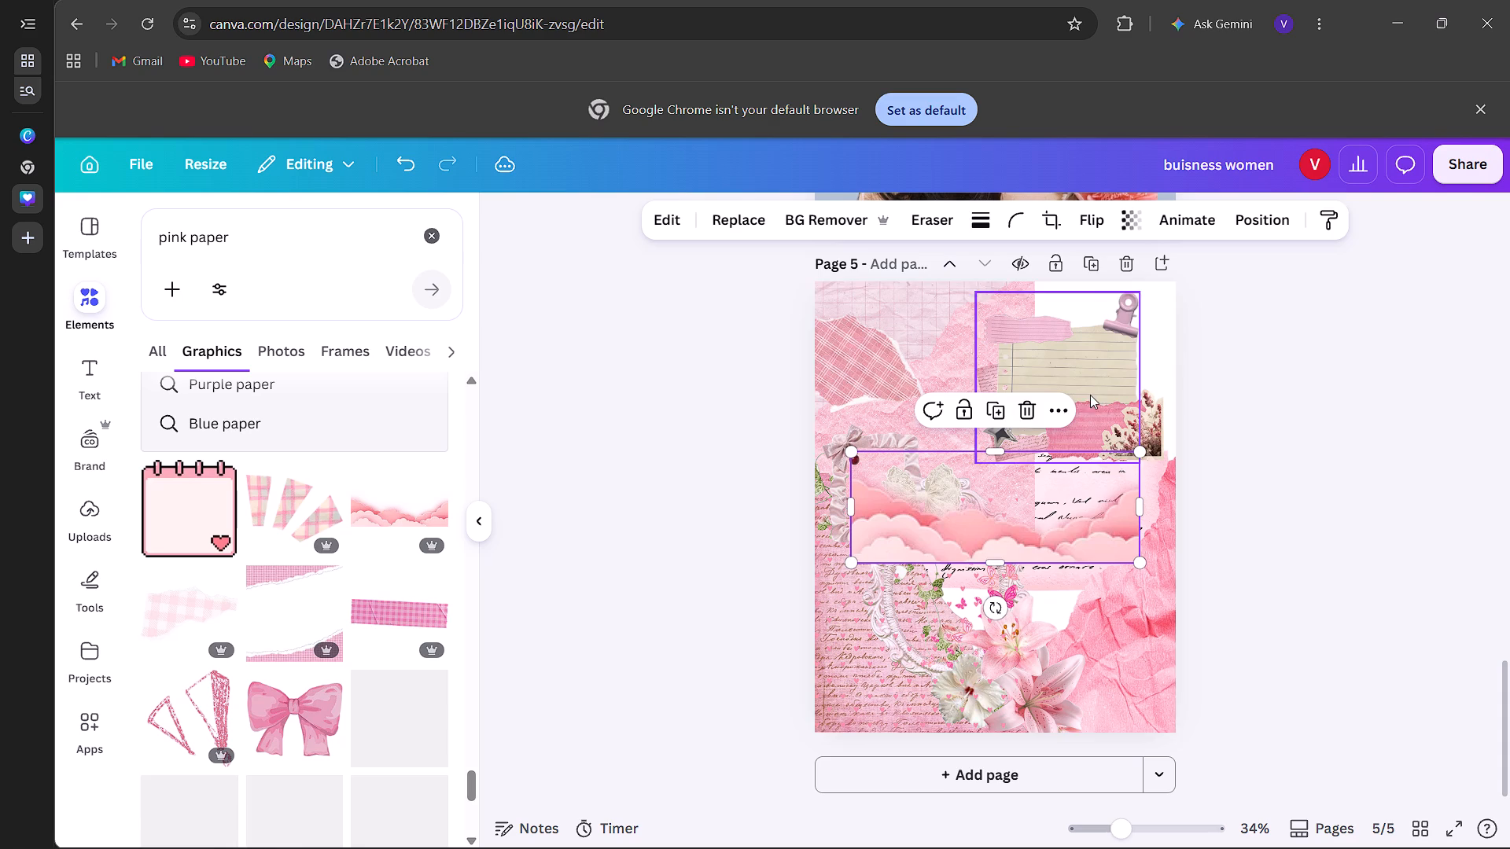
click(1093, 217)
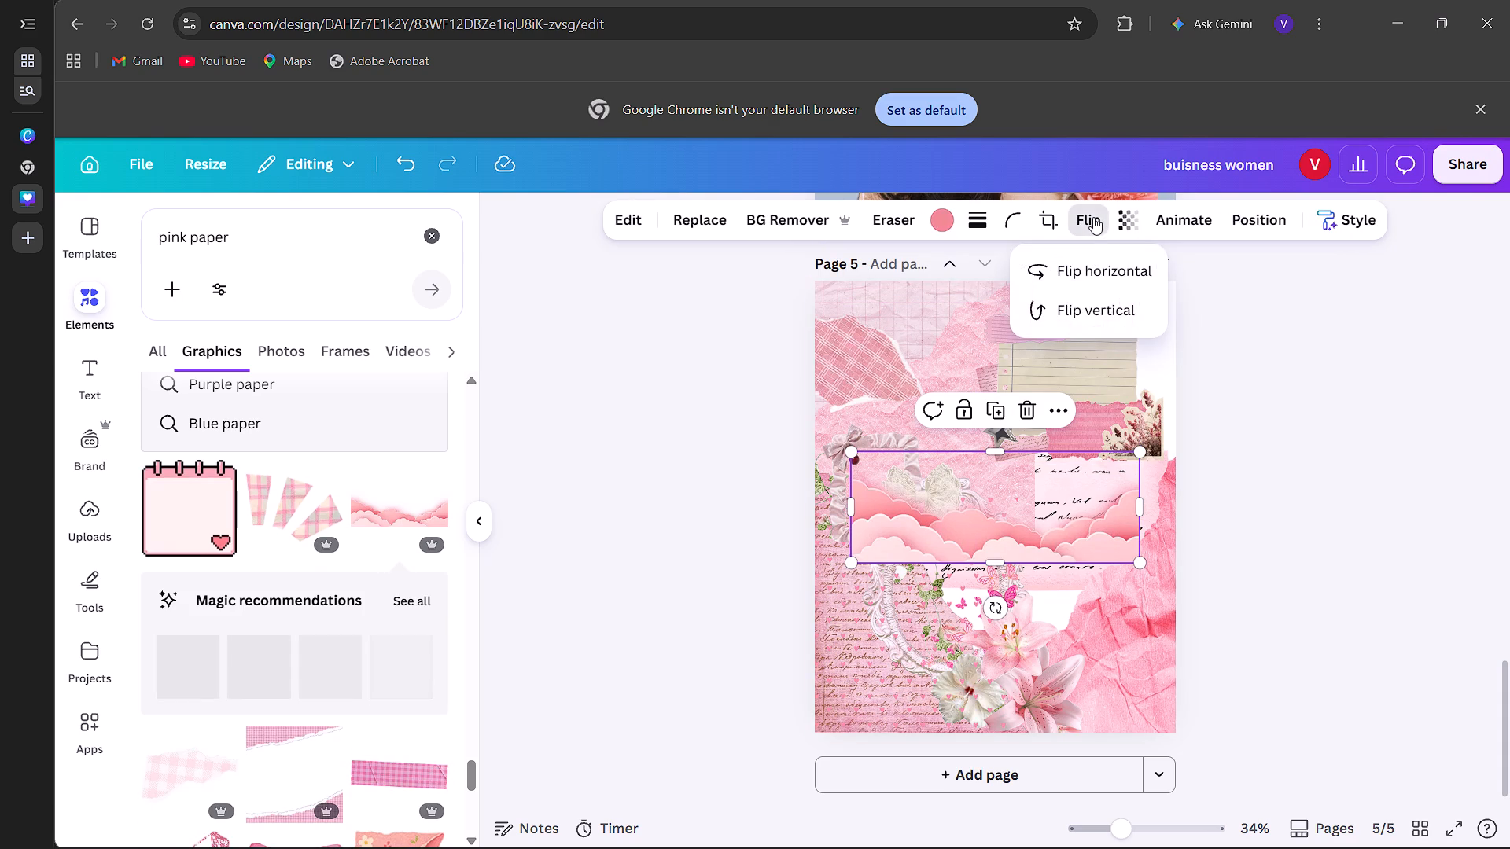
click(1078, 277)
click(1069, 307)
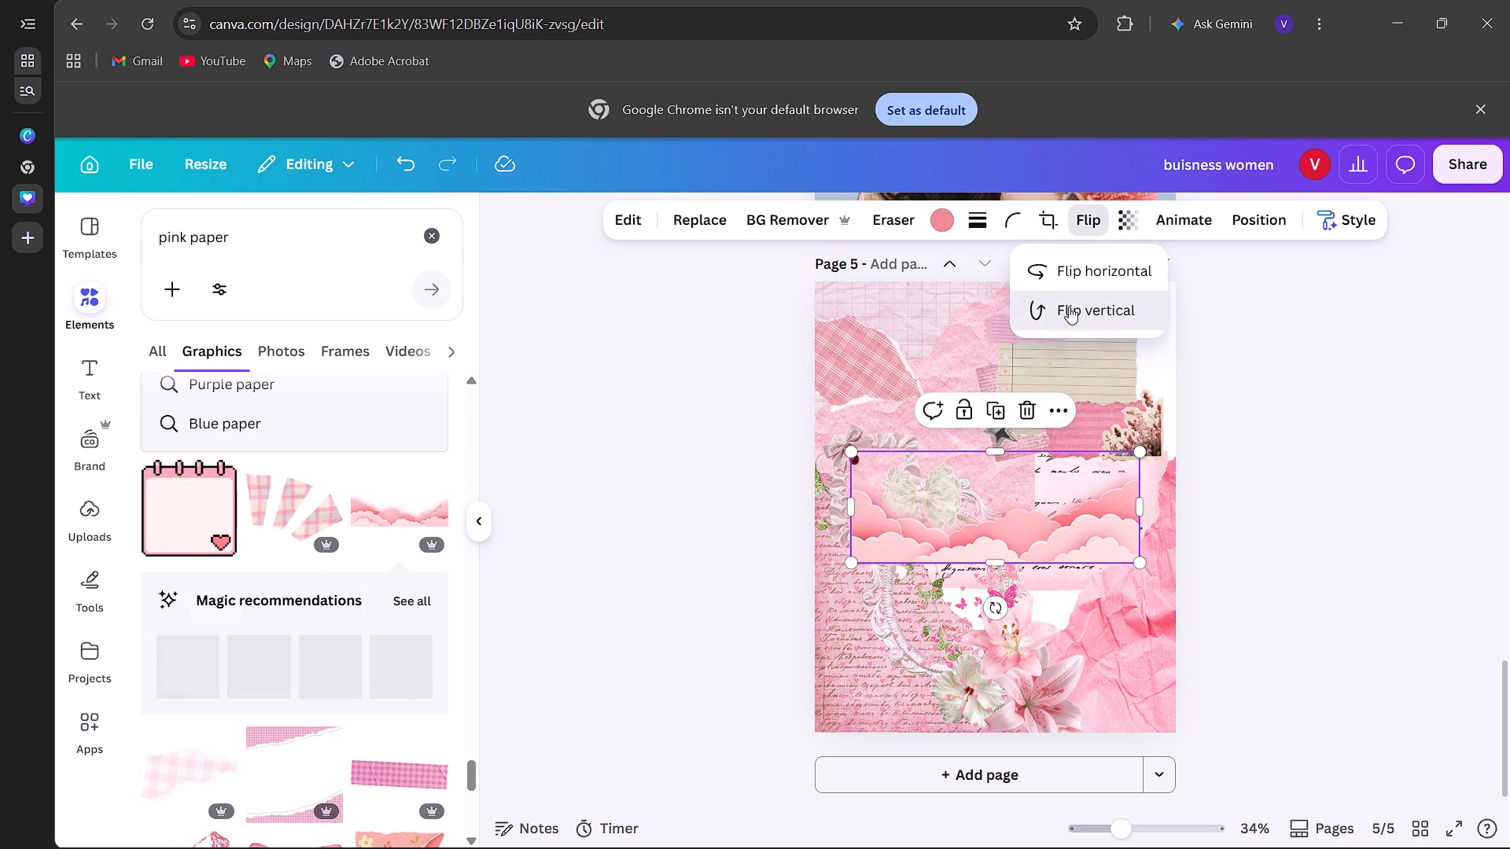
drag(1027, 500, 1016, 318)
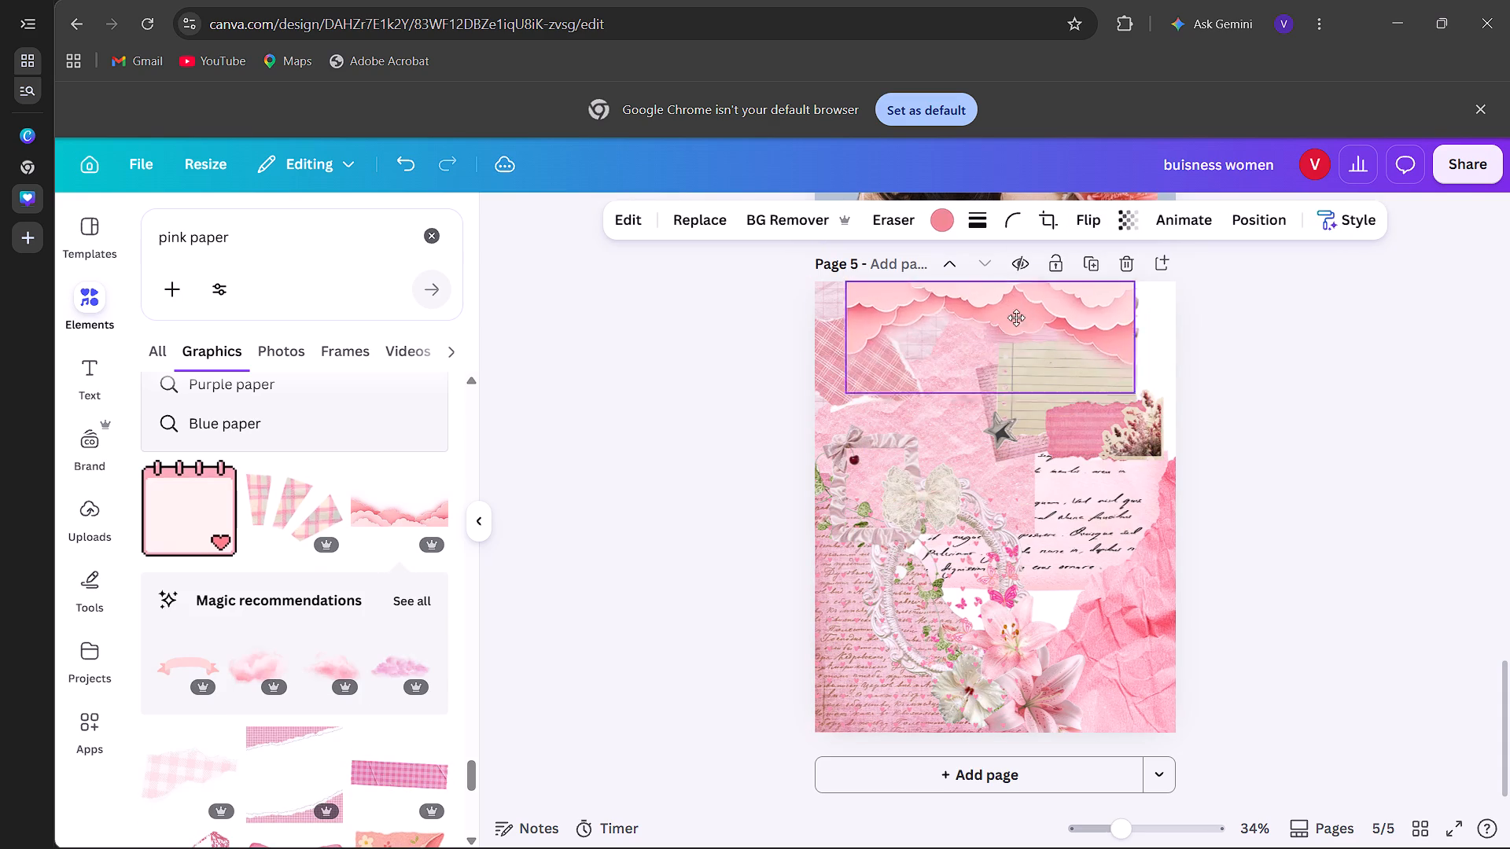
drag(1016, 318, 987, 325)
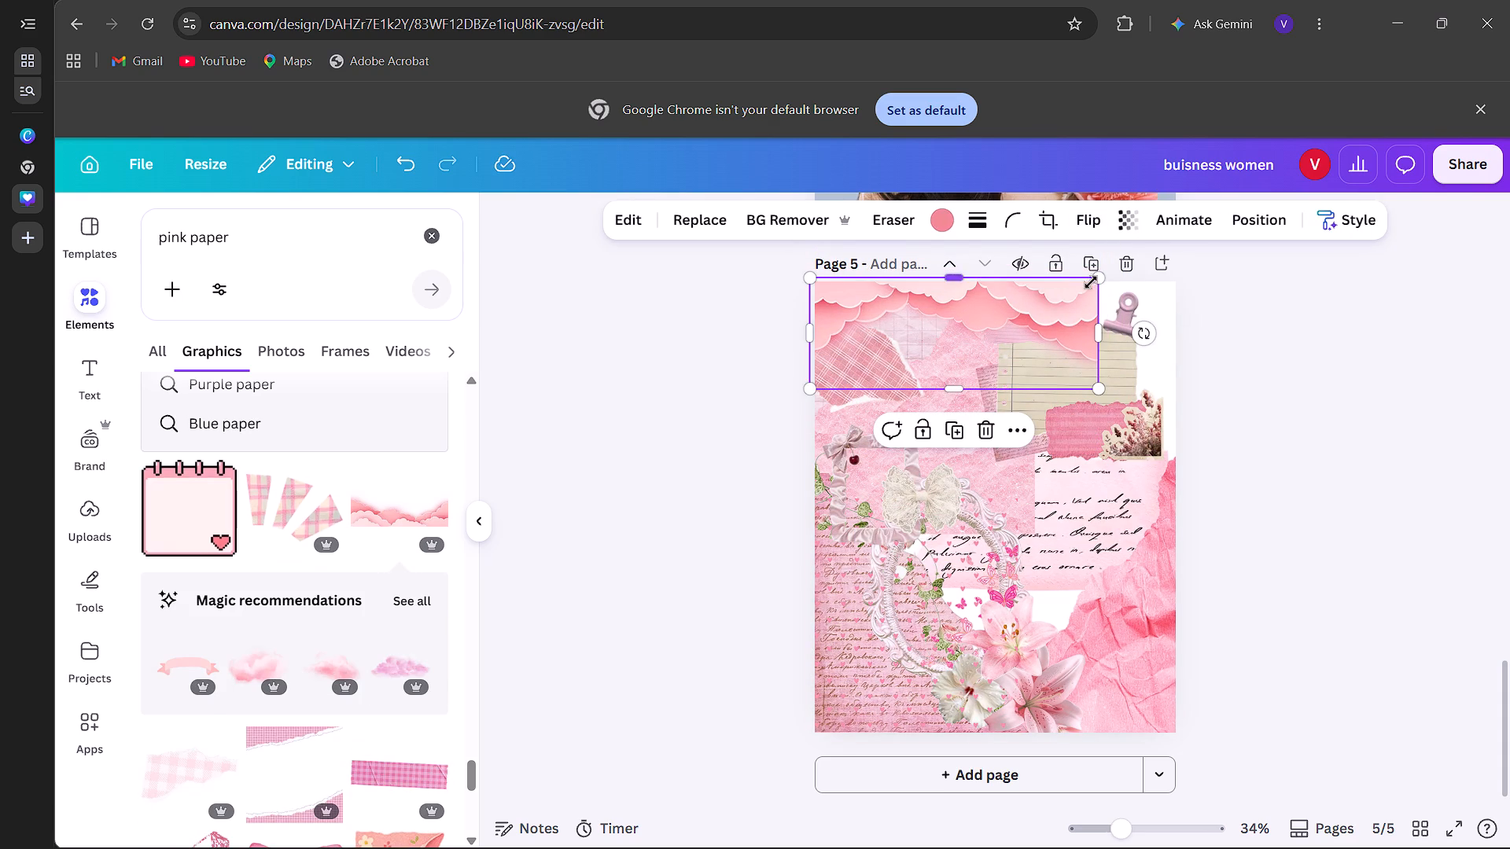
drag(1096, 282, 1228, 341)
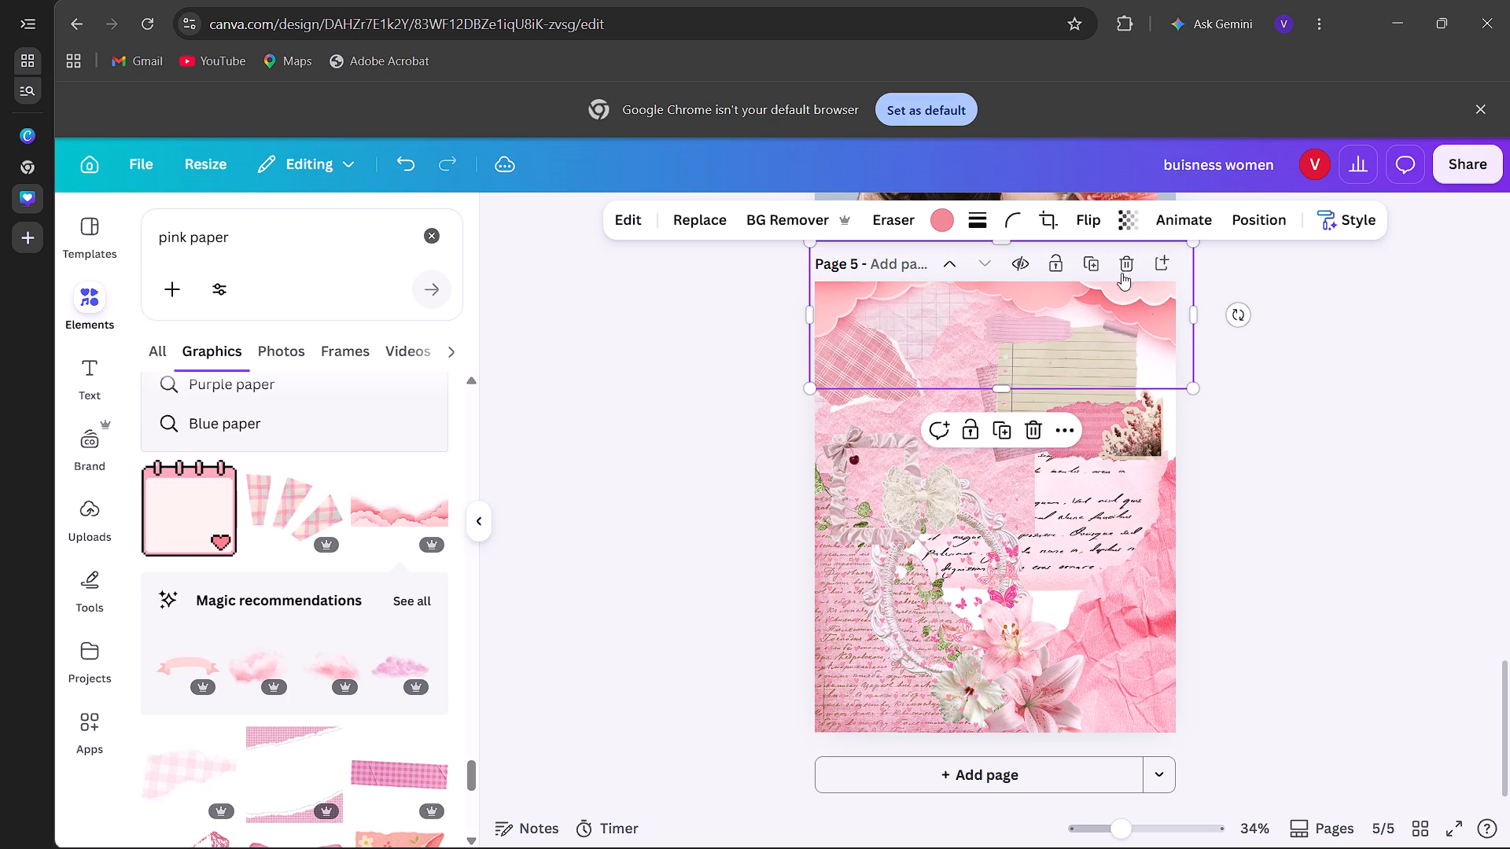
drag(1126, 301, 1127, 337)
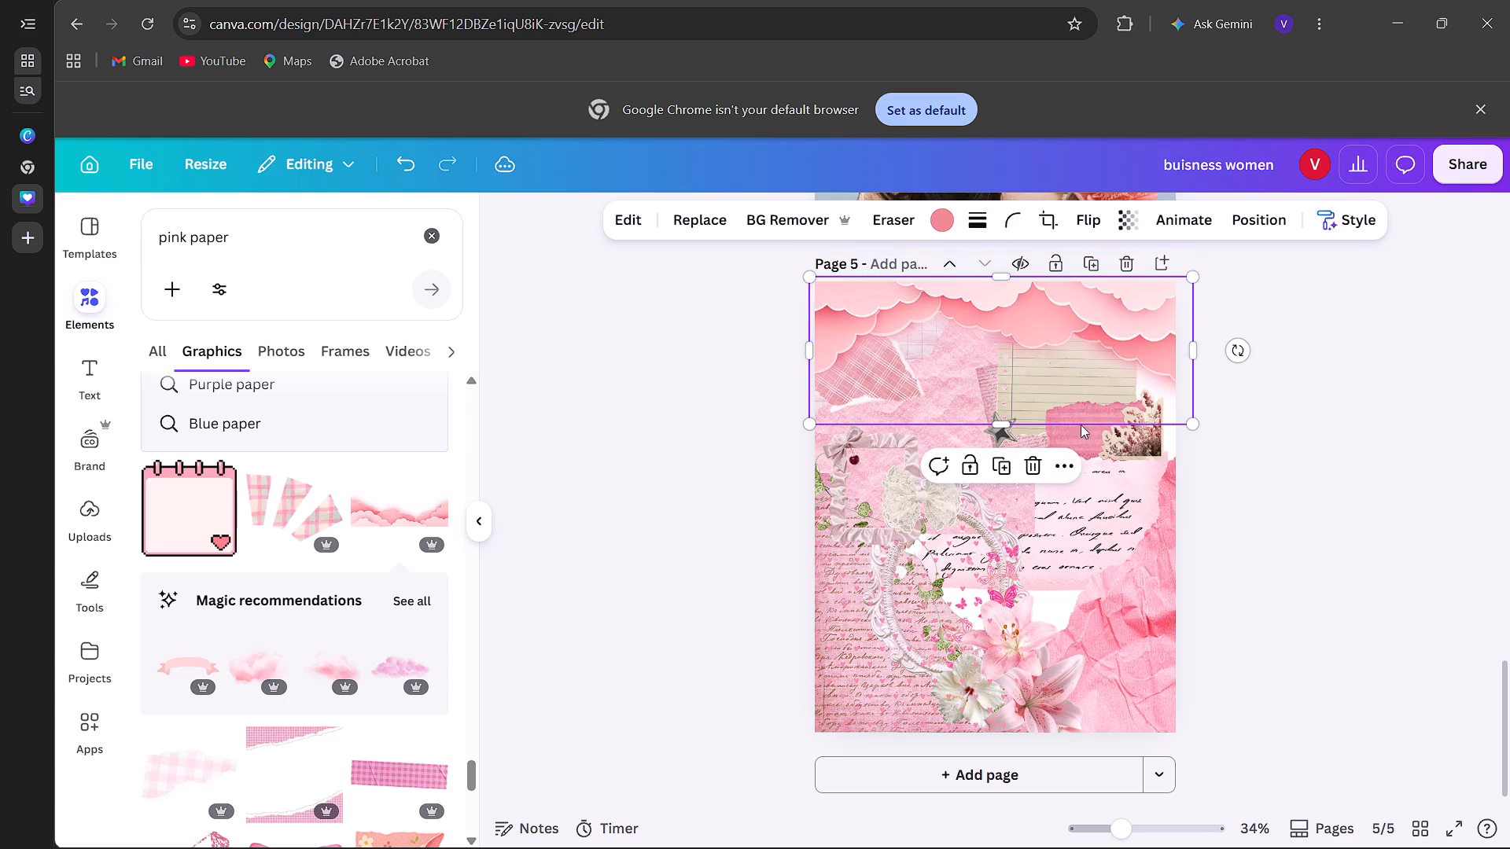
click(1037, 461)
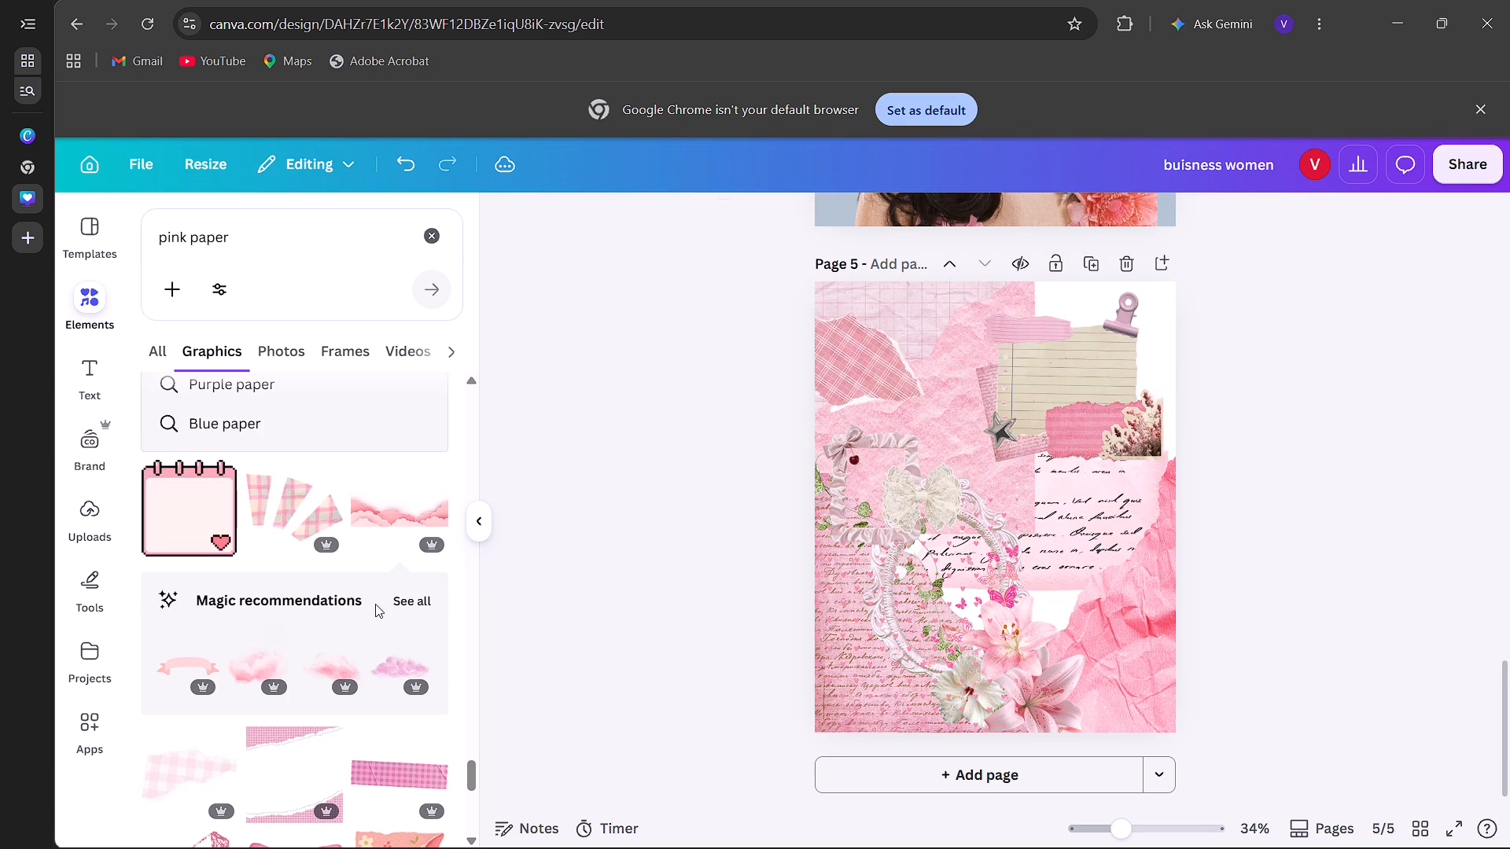
Add the pink gingham graphic with torn top and bottom edges and enlarge it to cover the whole page as a border.
click(396, 600)
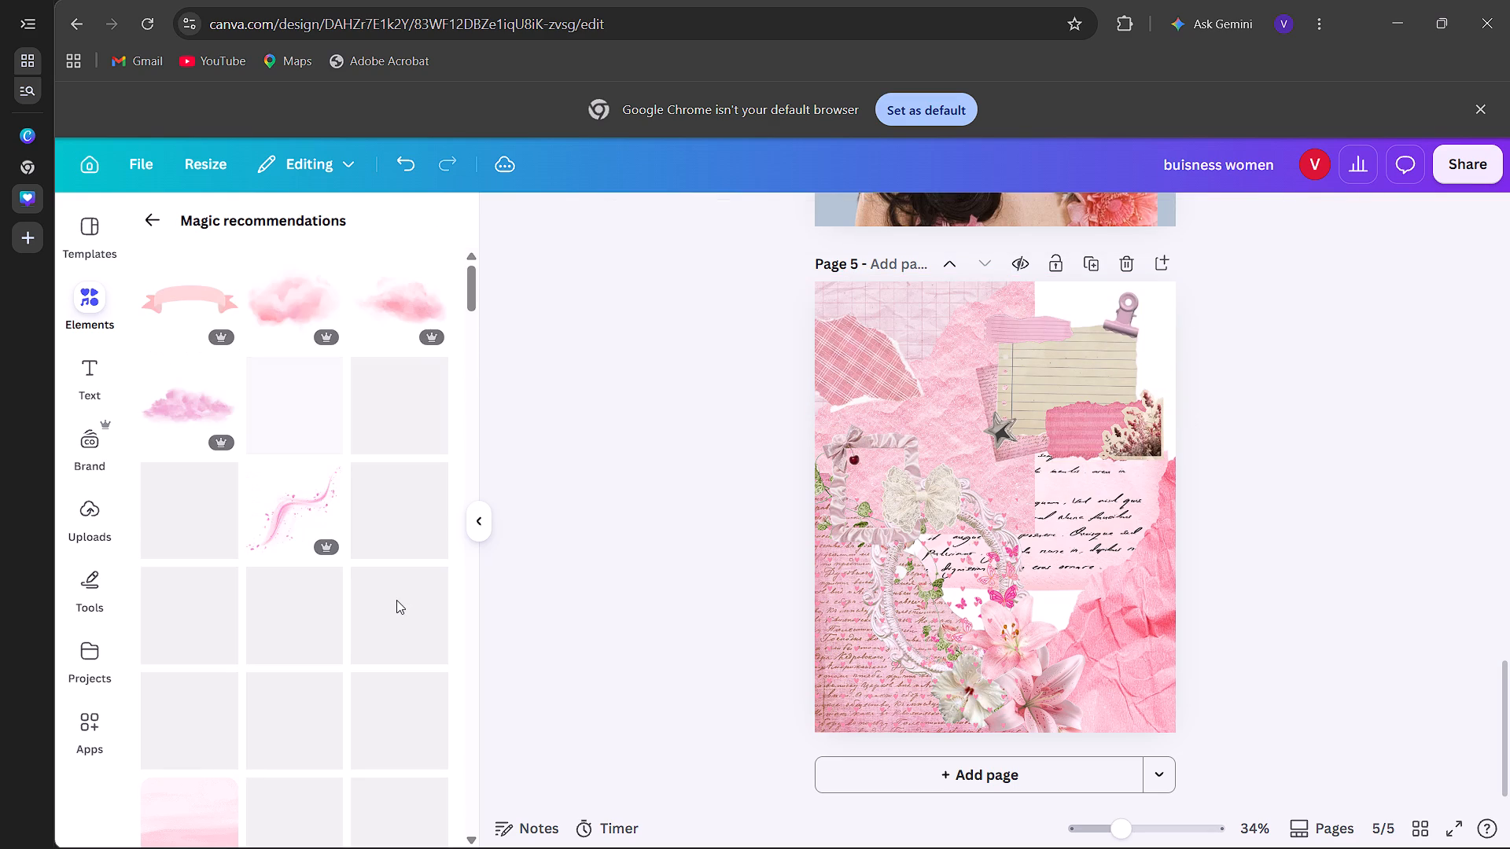
click(152, 230)
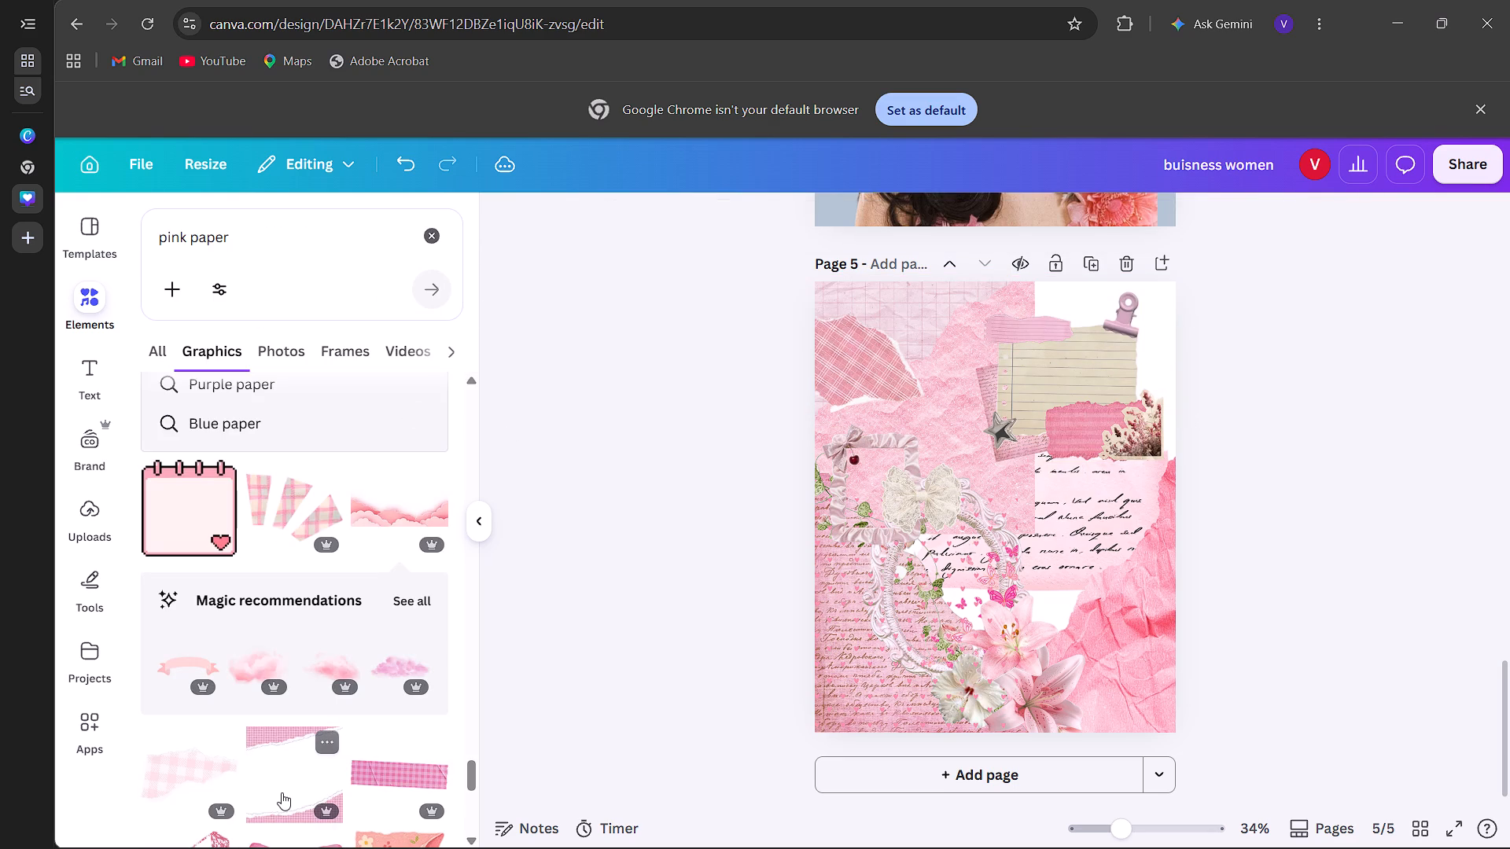
click(282, 792)
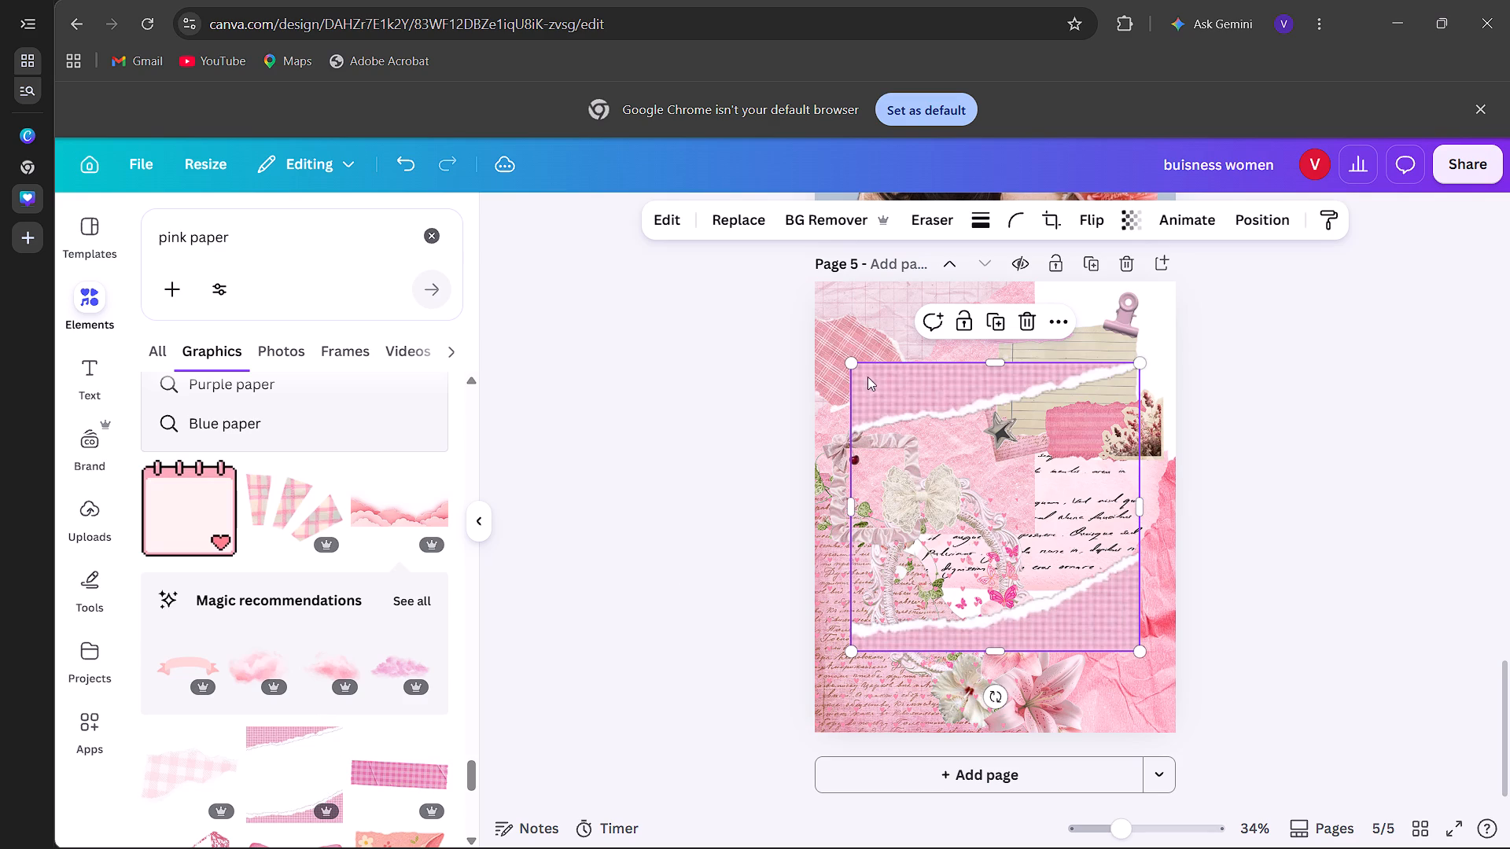
drag(854, 359, 779, 228)
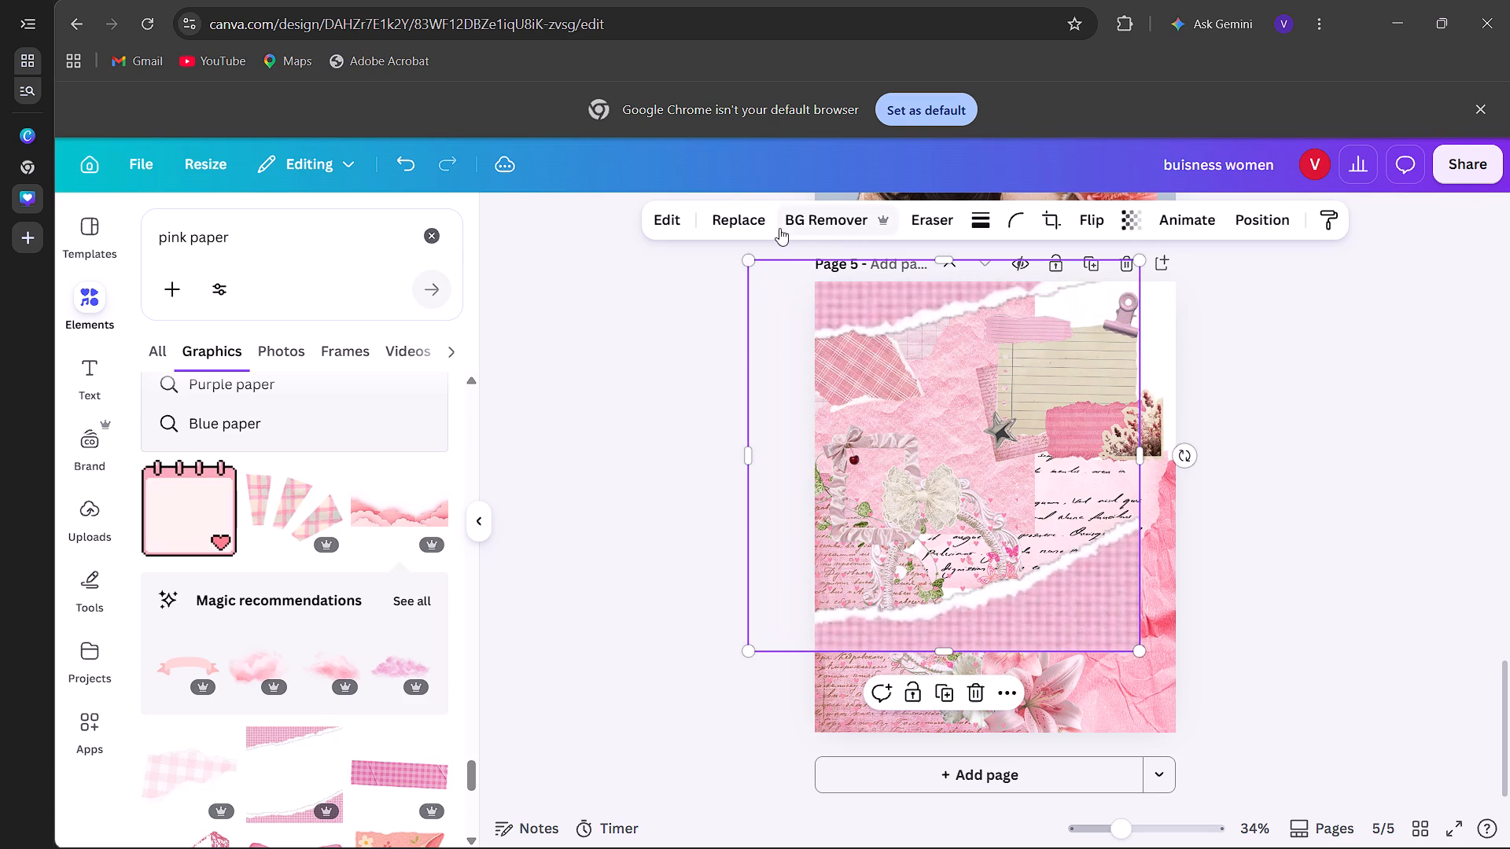
drag(892, 417, 937, 436)
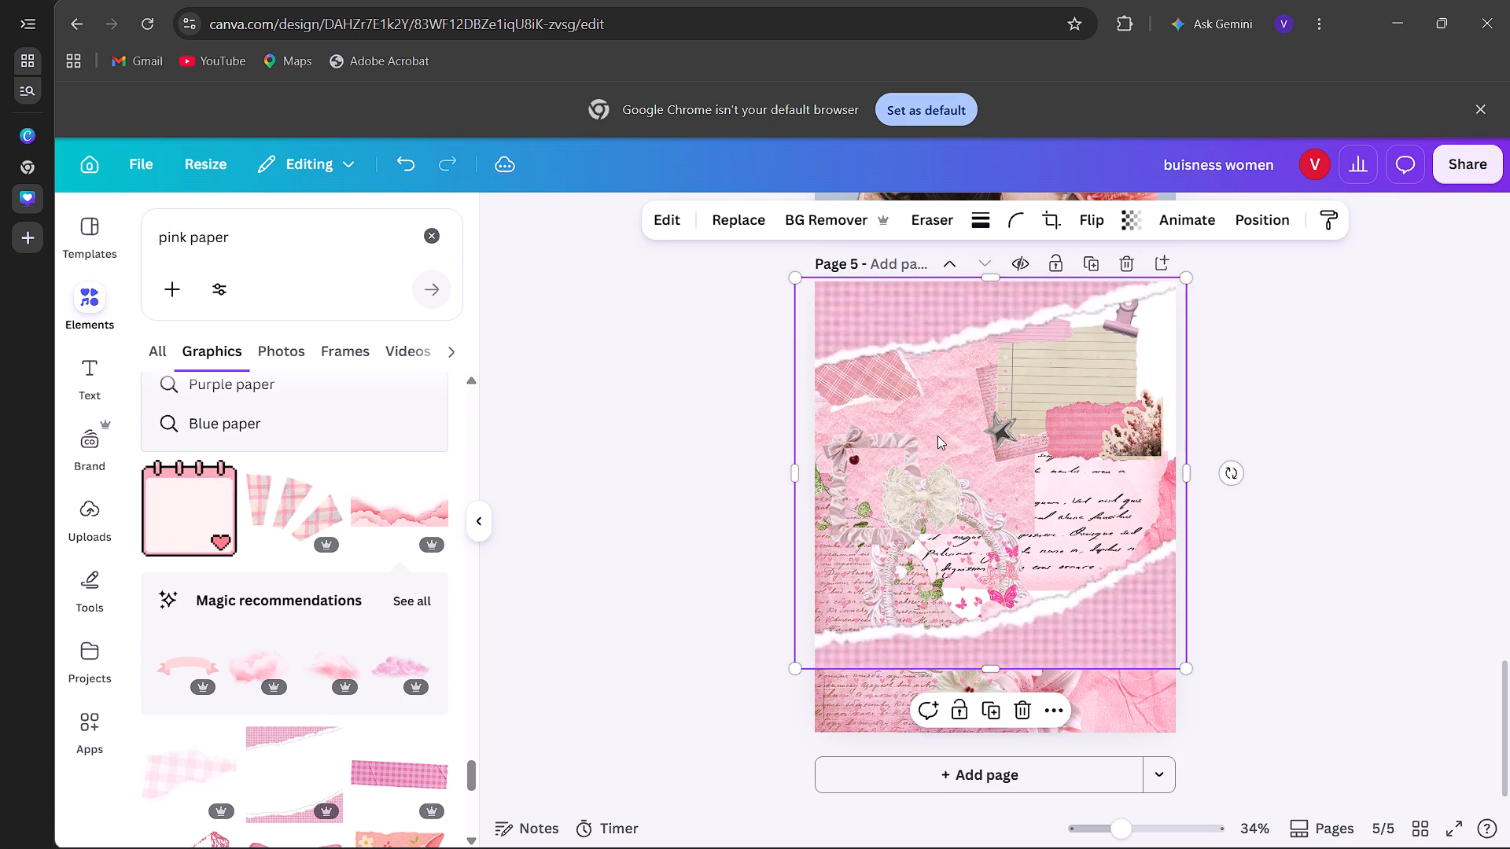
drag(1188, 668, 1258, 752)
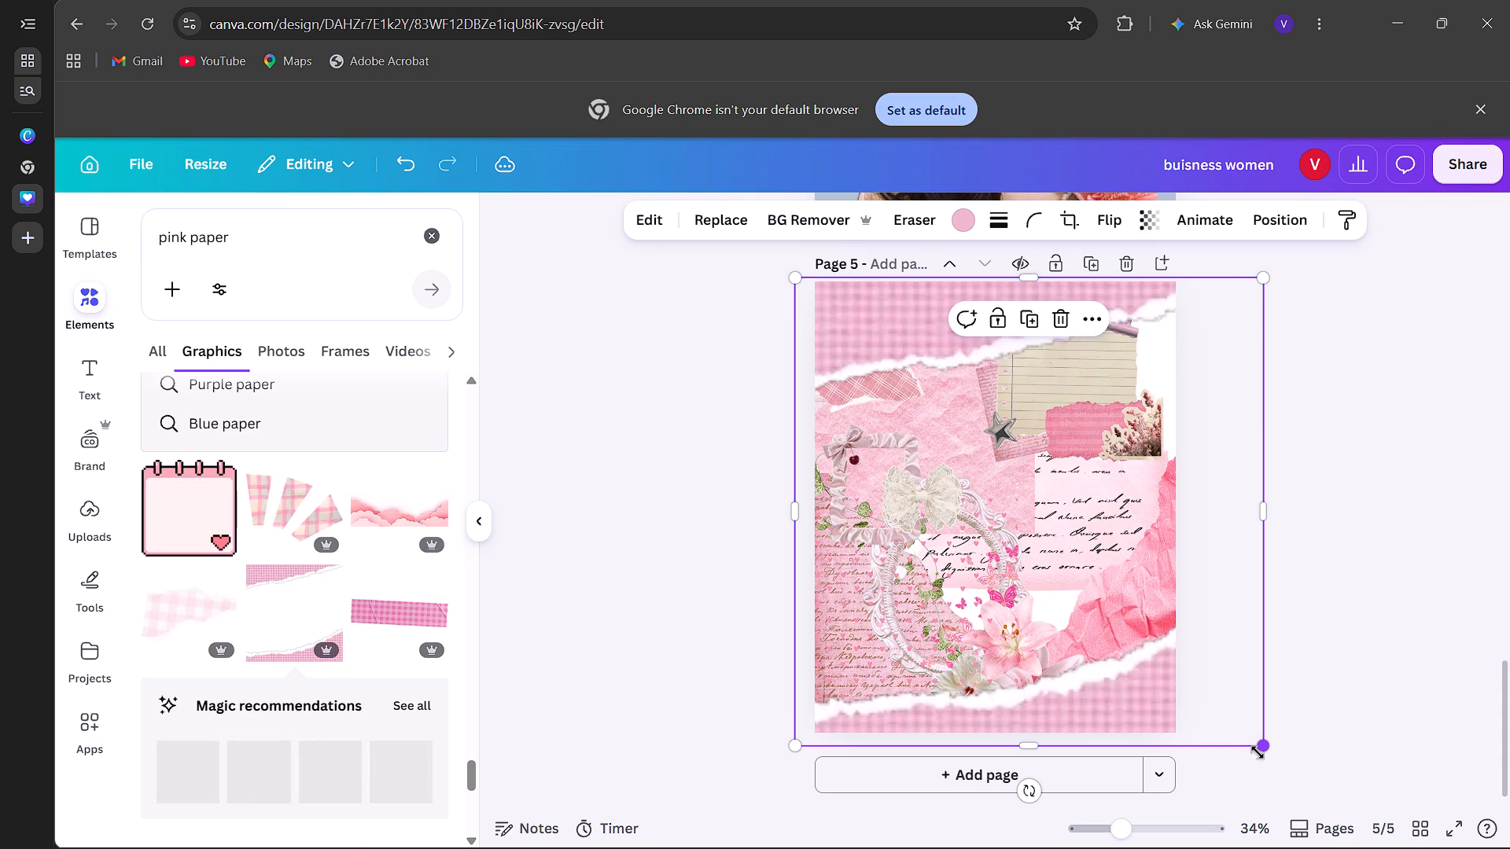
click(1316, 594)
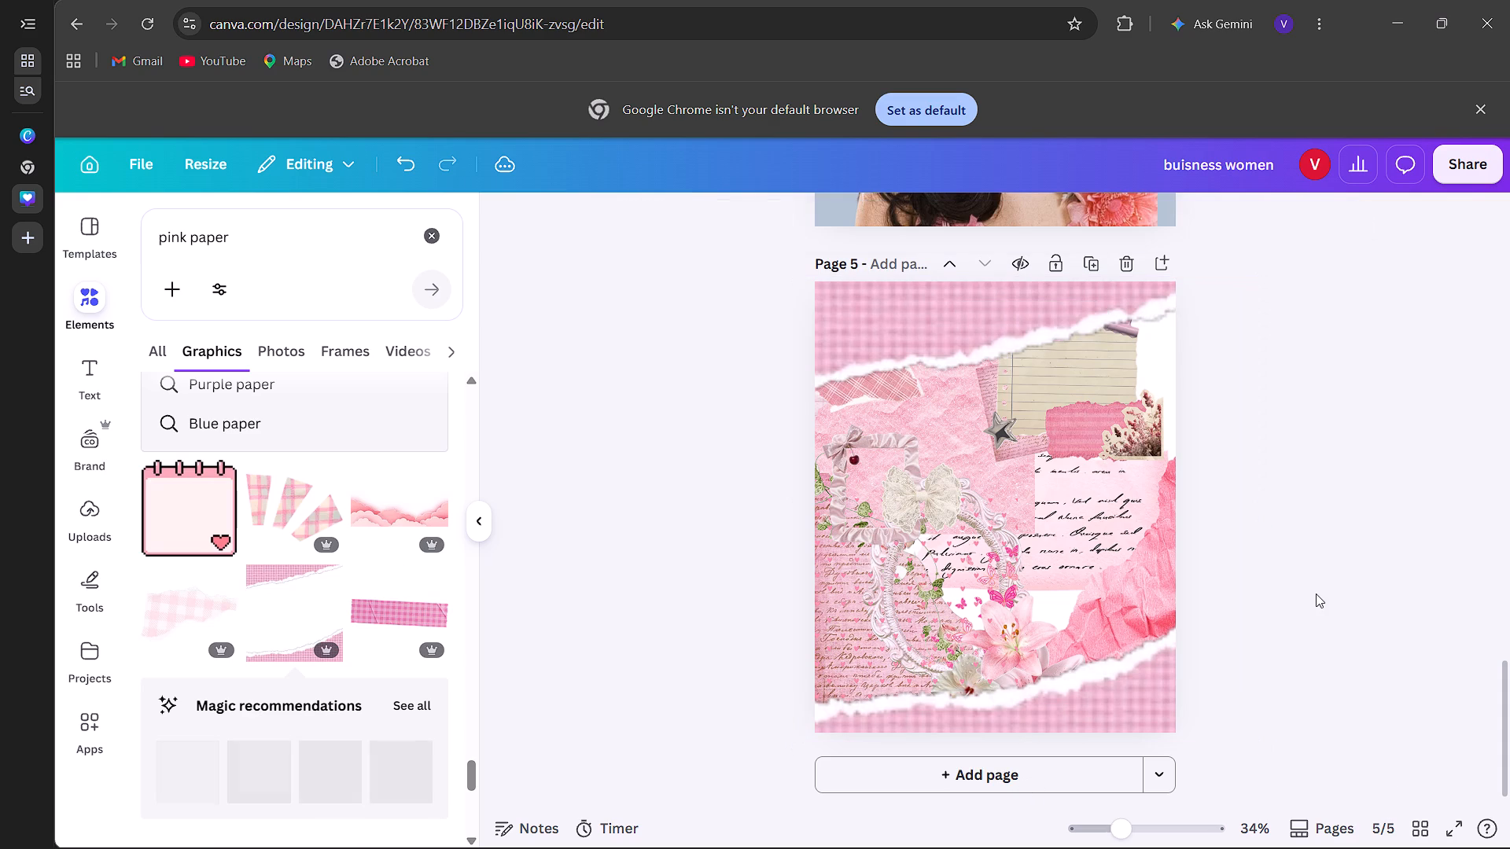
Open the full set of Magic recommendations for the torn gingham paper.
click(405, 707)
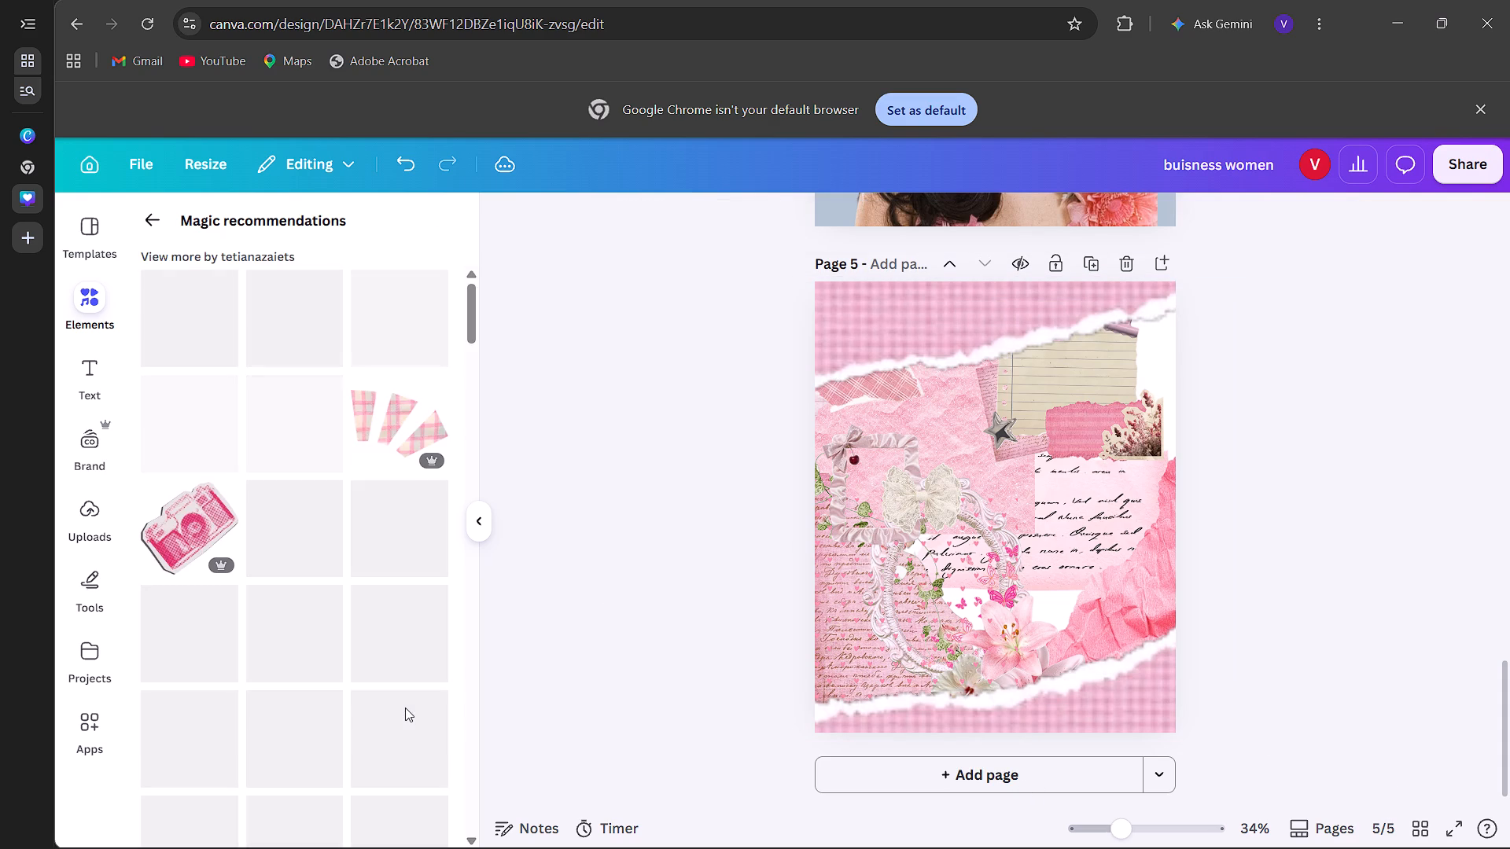
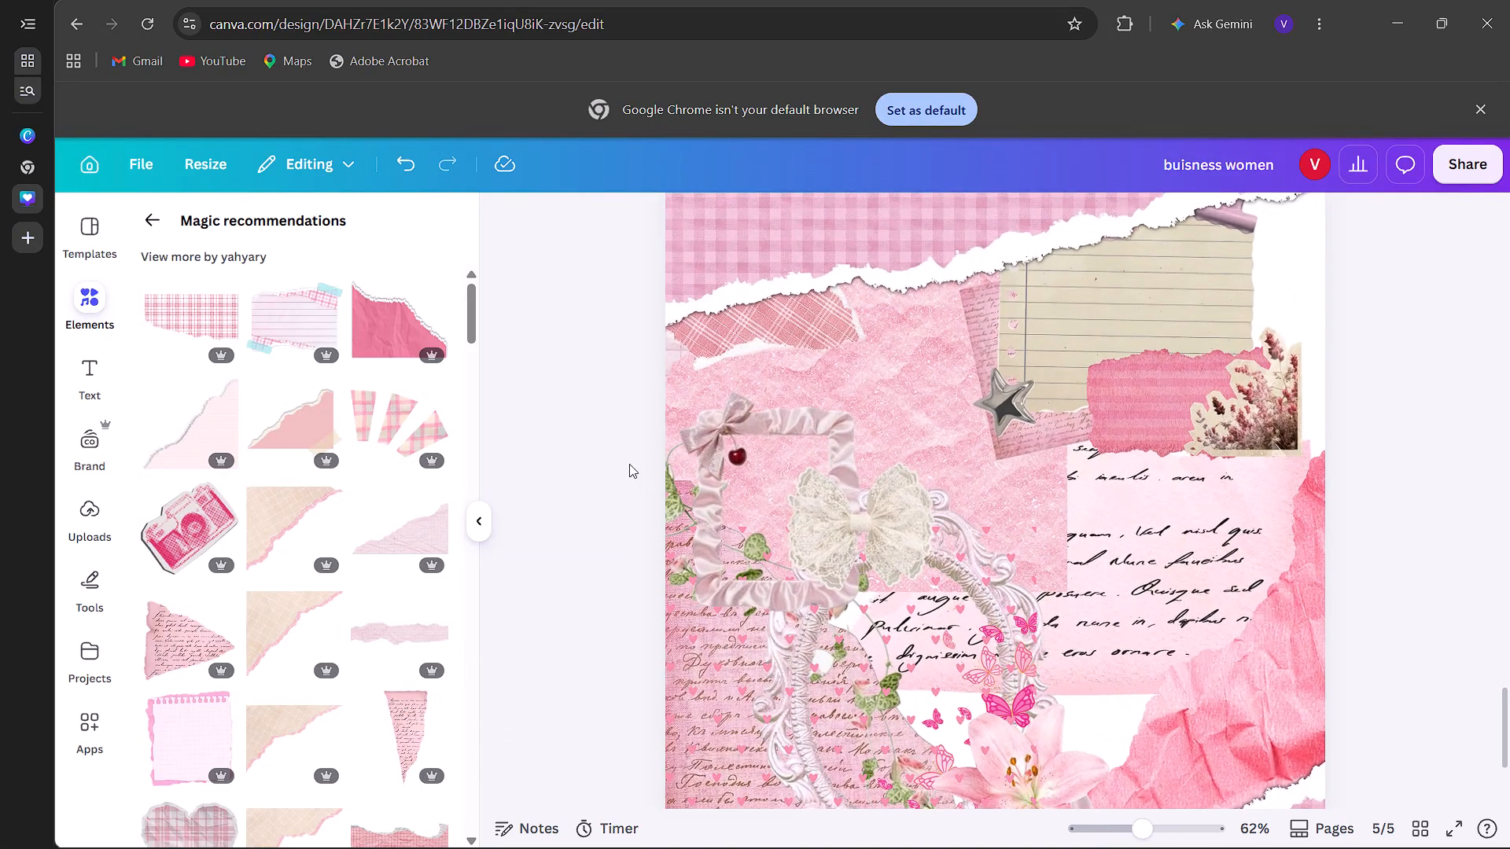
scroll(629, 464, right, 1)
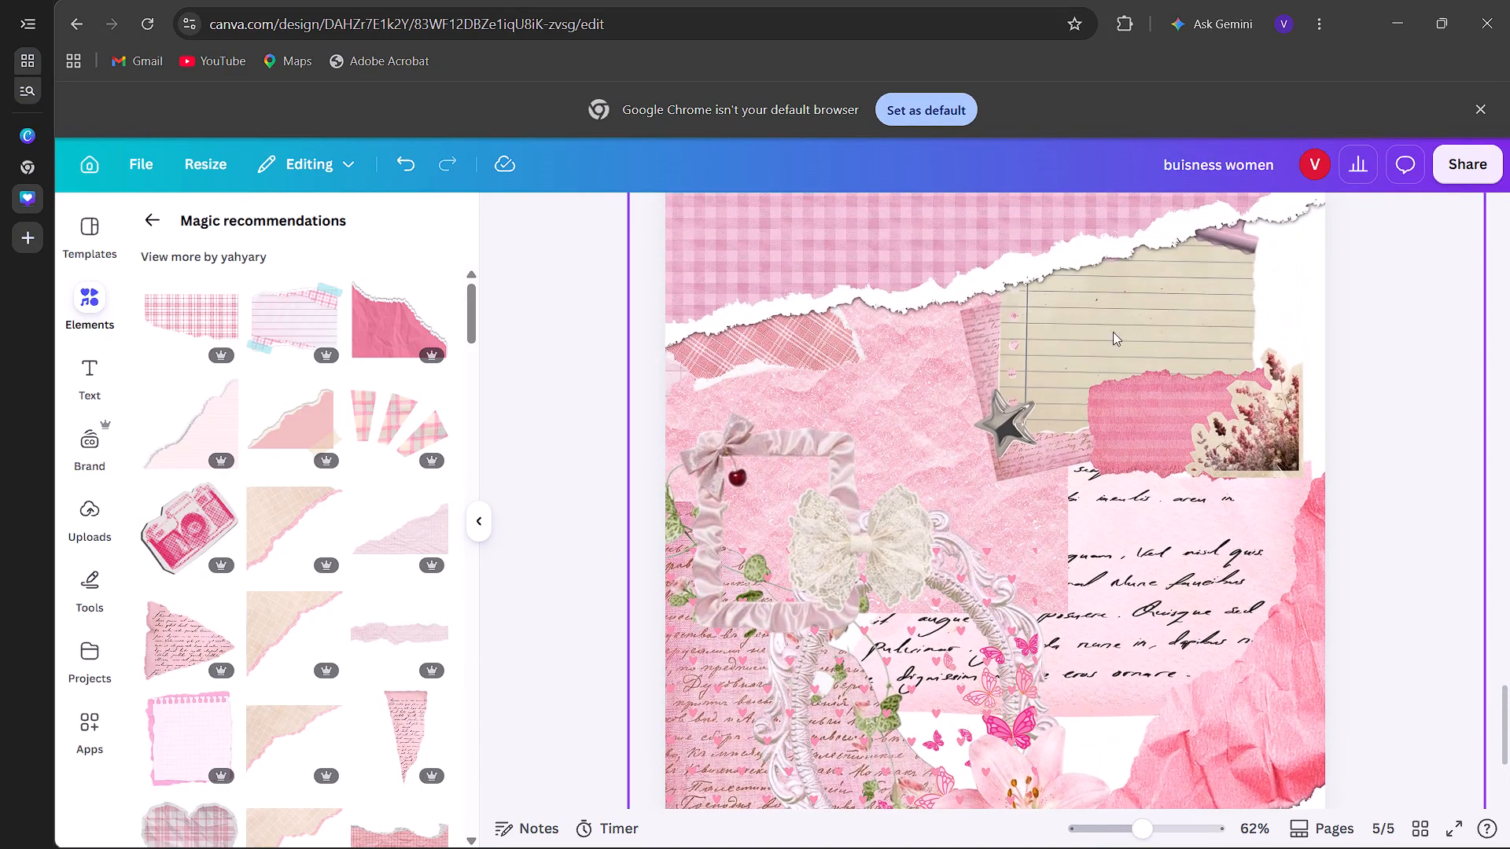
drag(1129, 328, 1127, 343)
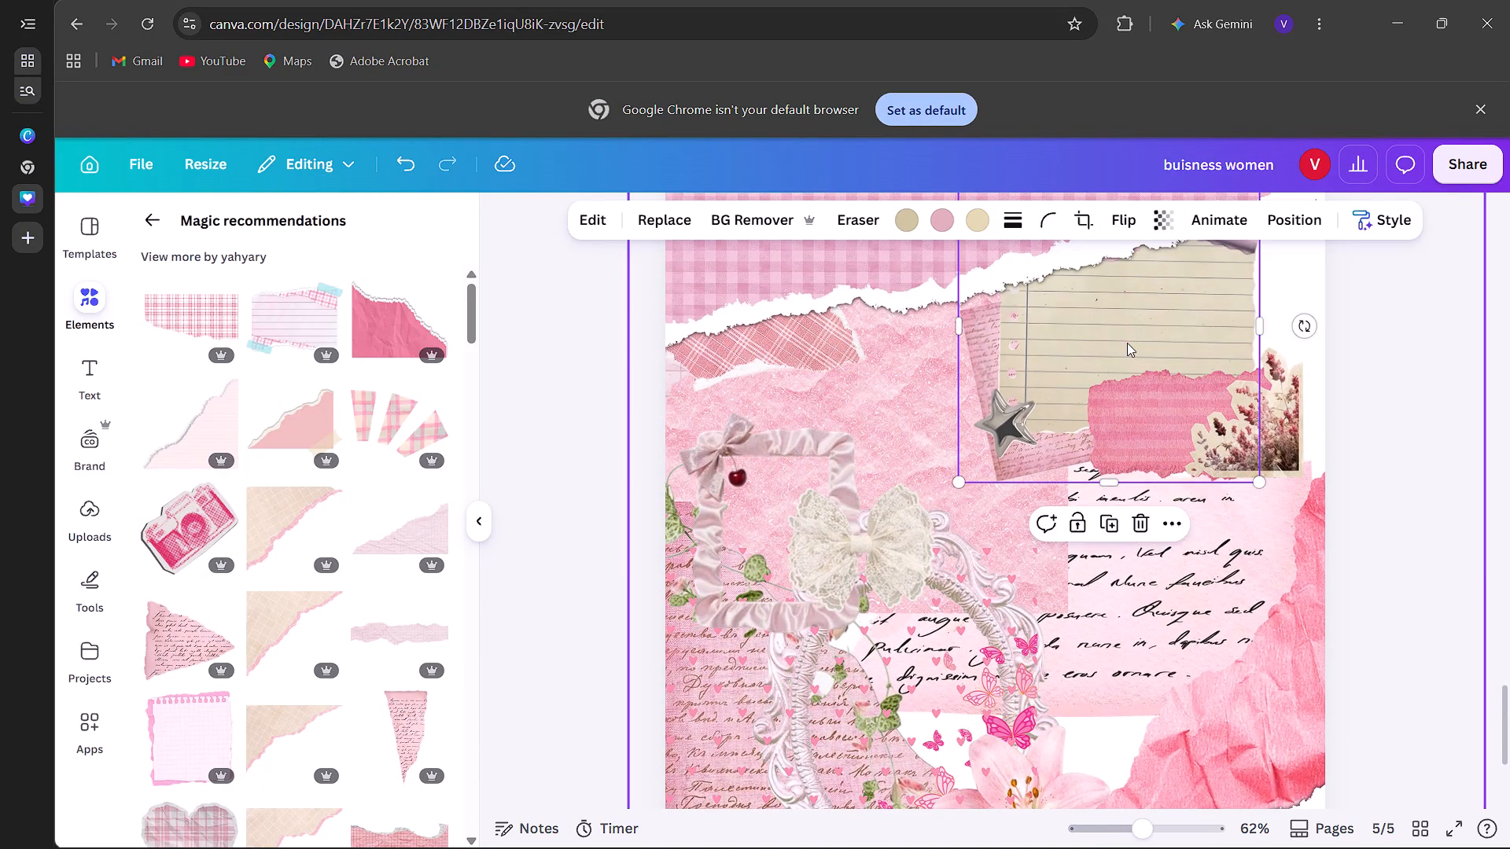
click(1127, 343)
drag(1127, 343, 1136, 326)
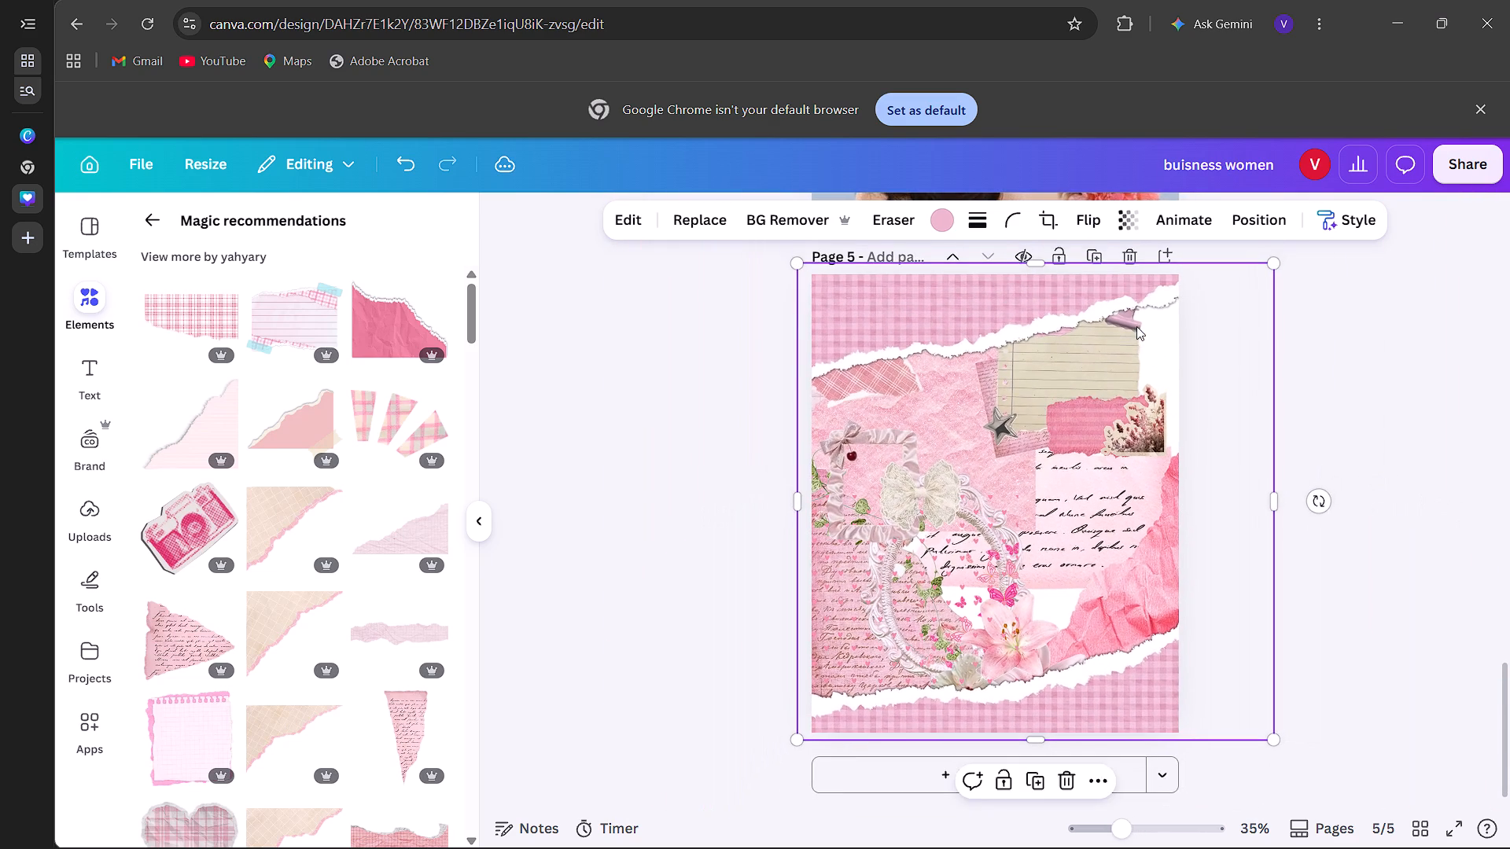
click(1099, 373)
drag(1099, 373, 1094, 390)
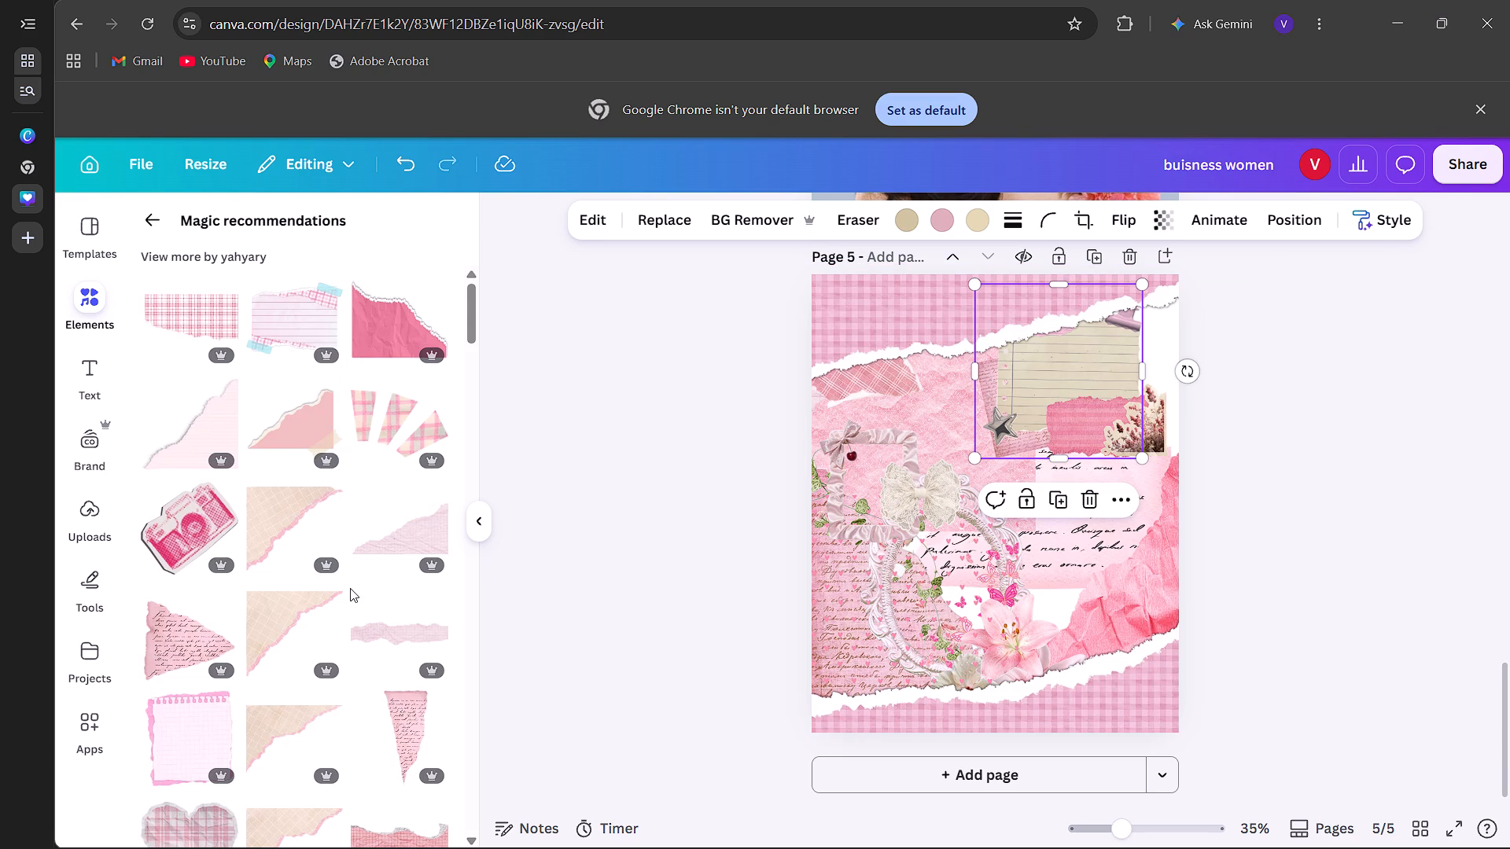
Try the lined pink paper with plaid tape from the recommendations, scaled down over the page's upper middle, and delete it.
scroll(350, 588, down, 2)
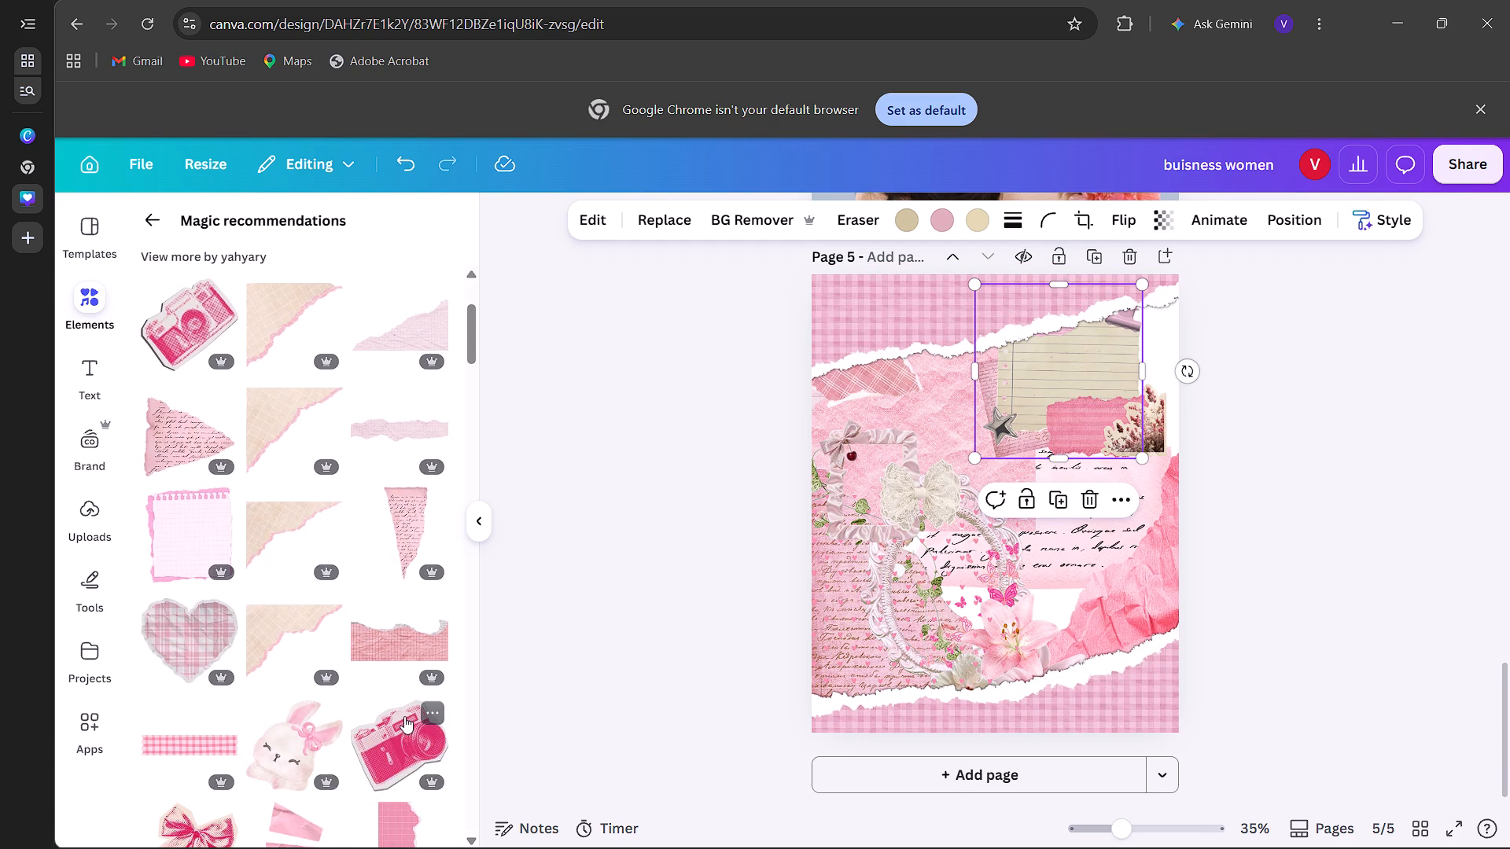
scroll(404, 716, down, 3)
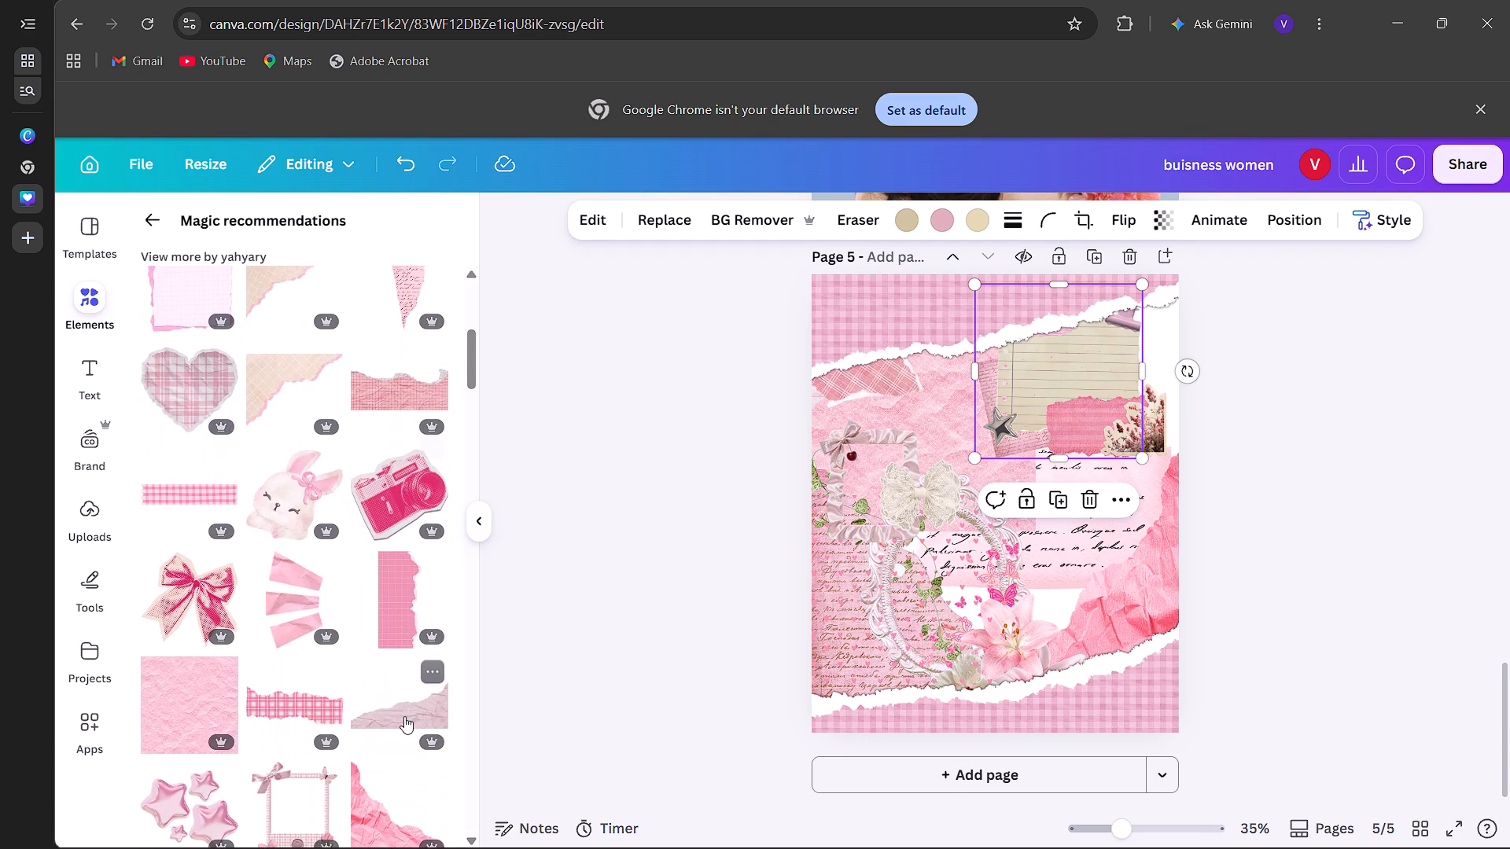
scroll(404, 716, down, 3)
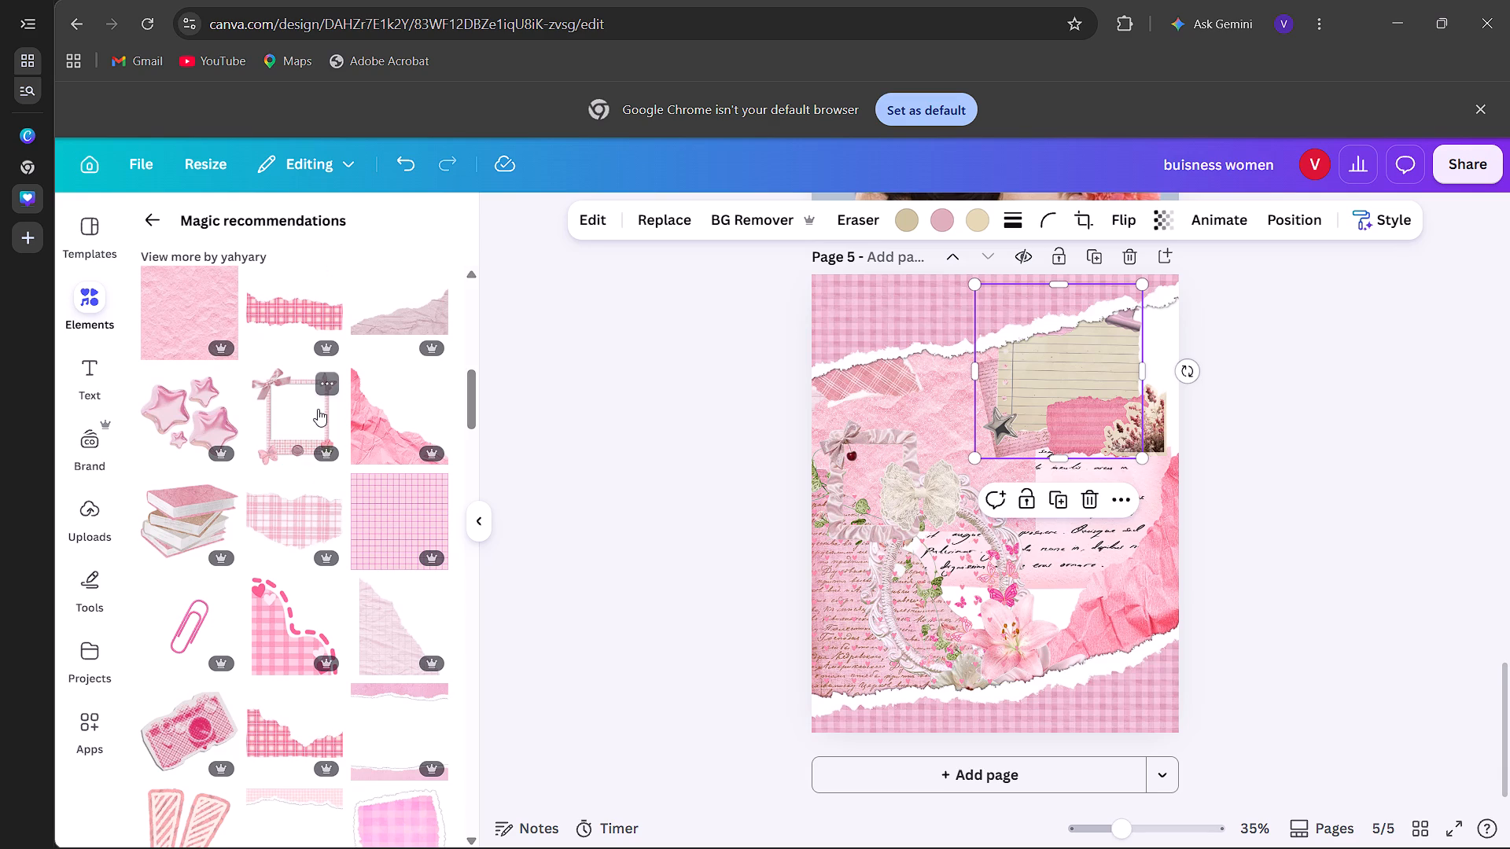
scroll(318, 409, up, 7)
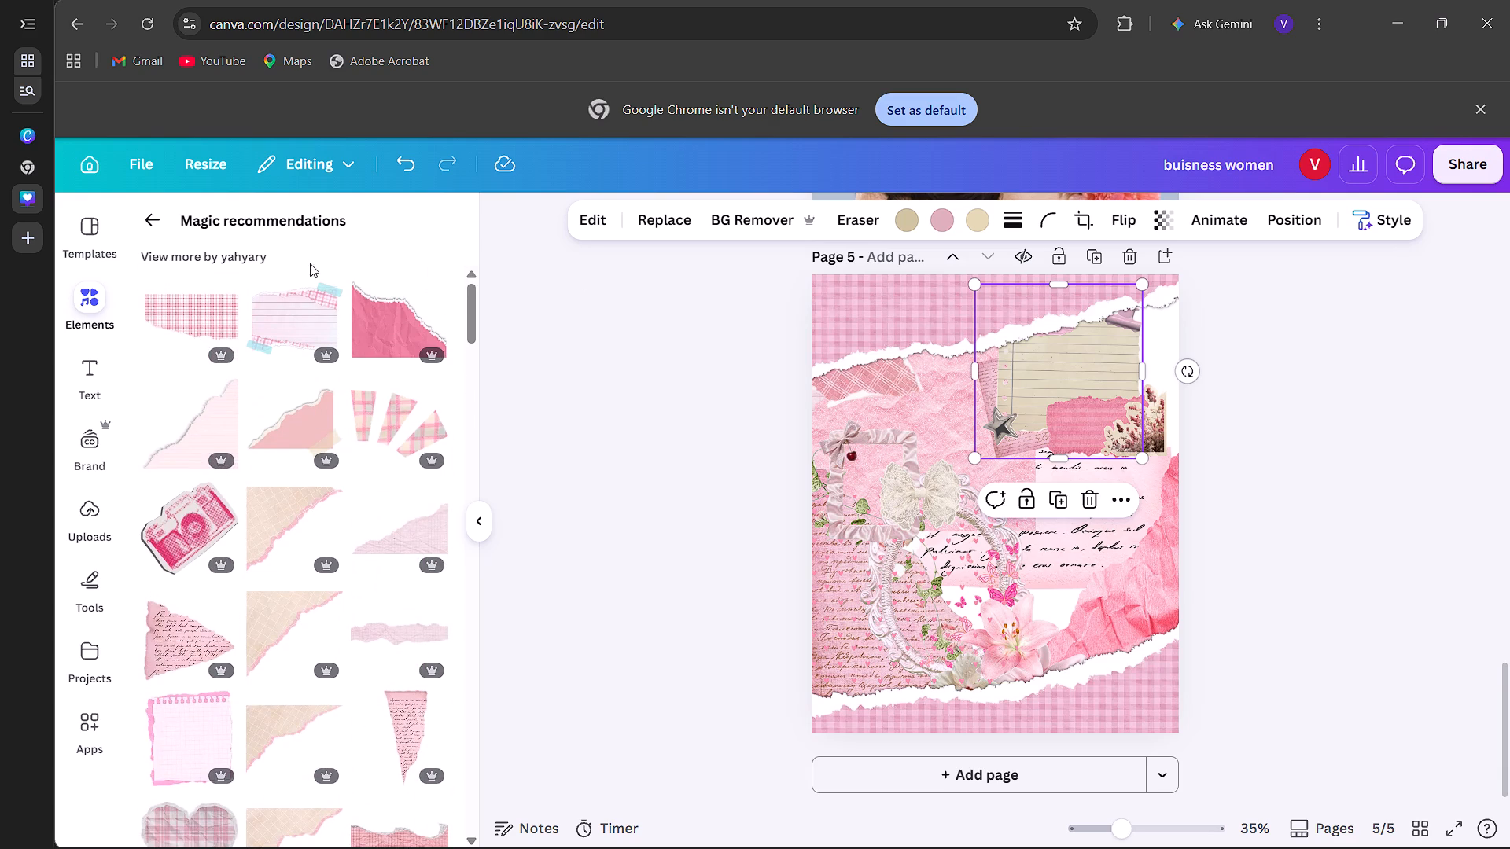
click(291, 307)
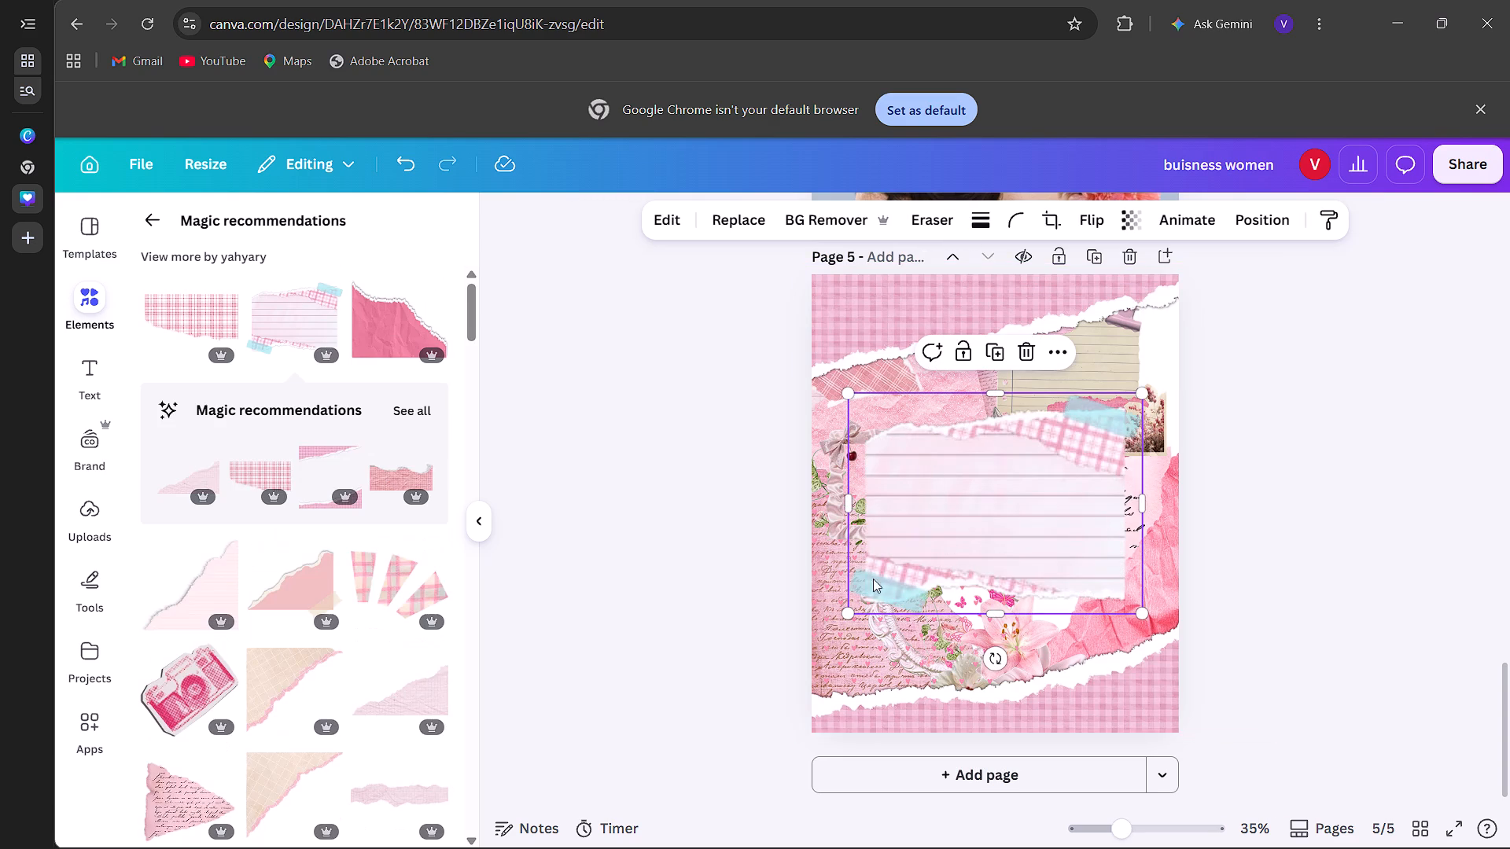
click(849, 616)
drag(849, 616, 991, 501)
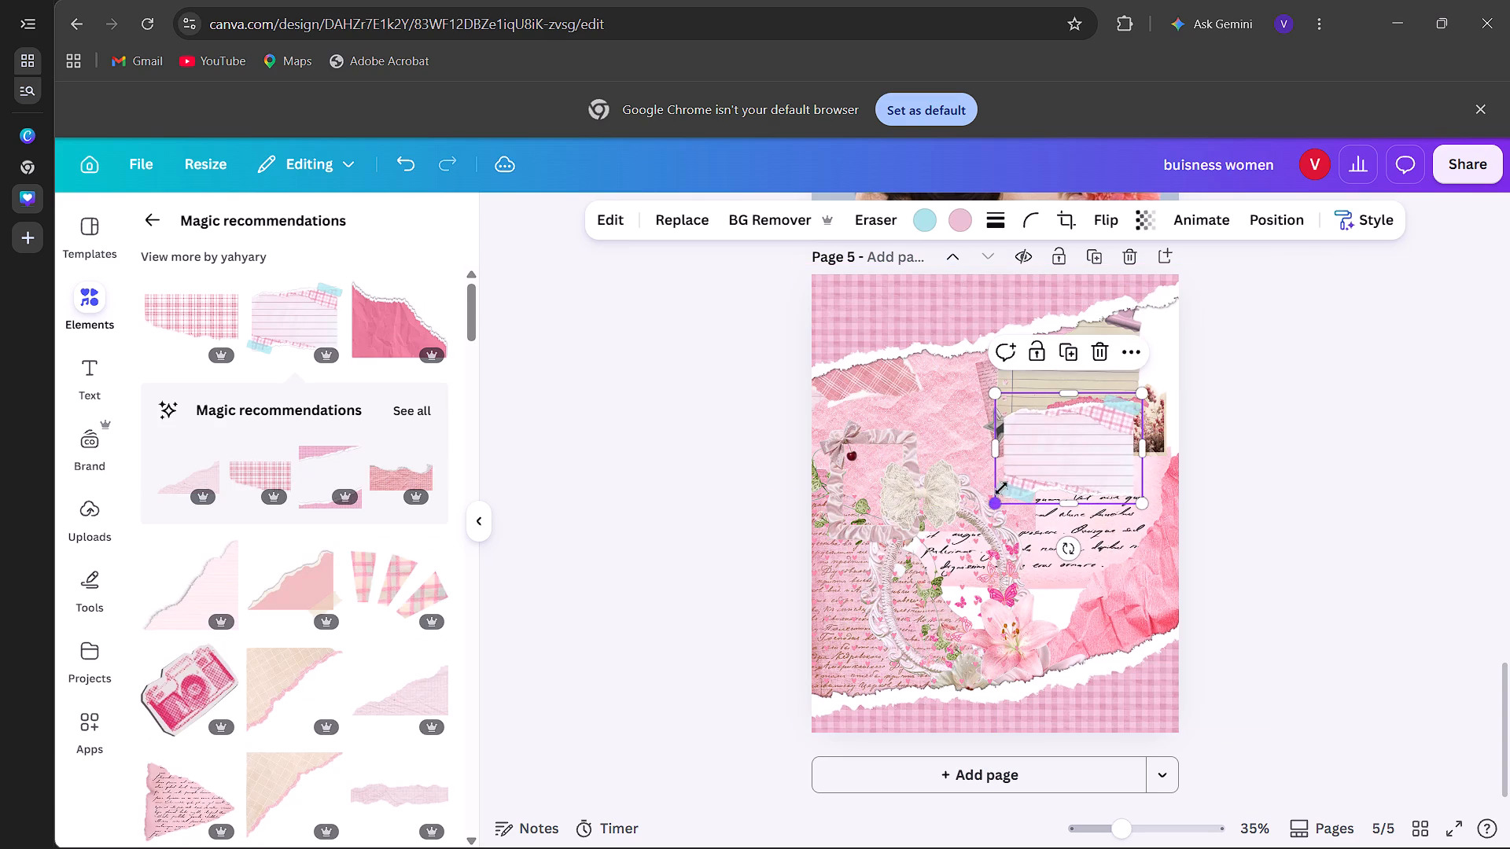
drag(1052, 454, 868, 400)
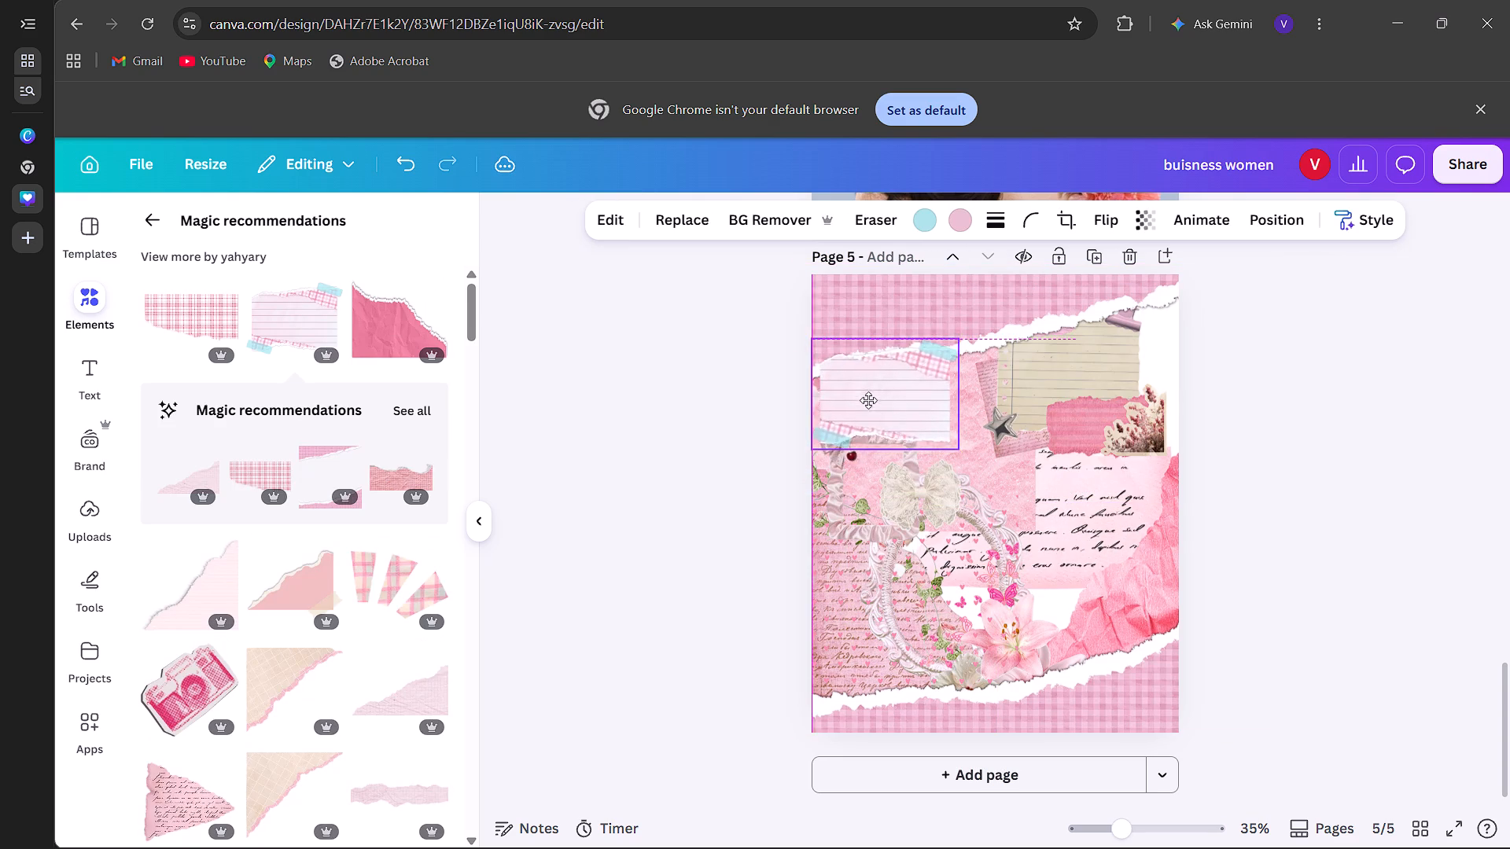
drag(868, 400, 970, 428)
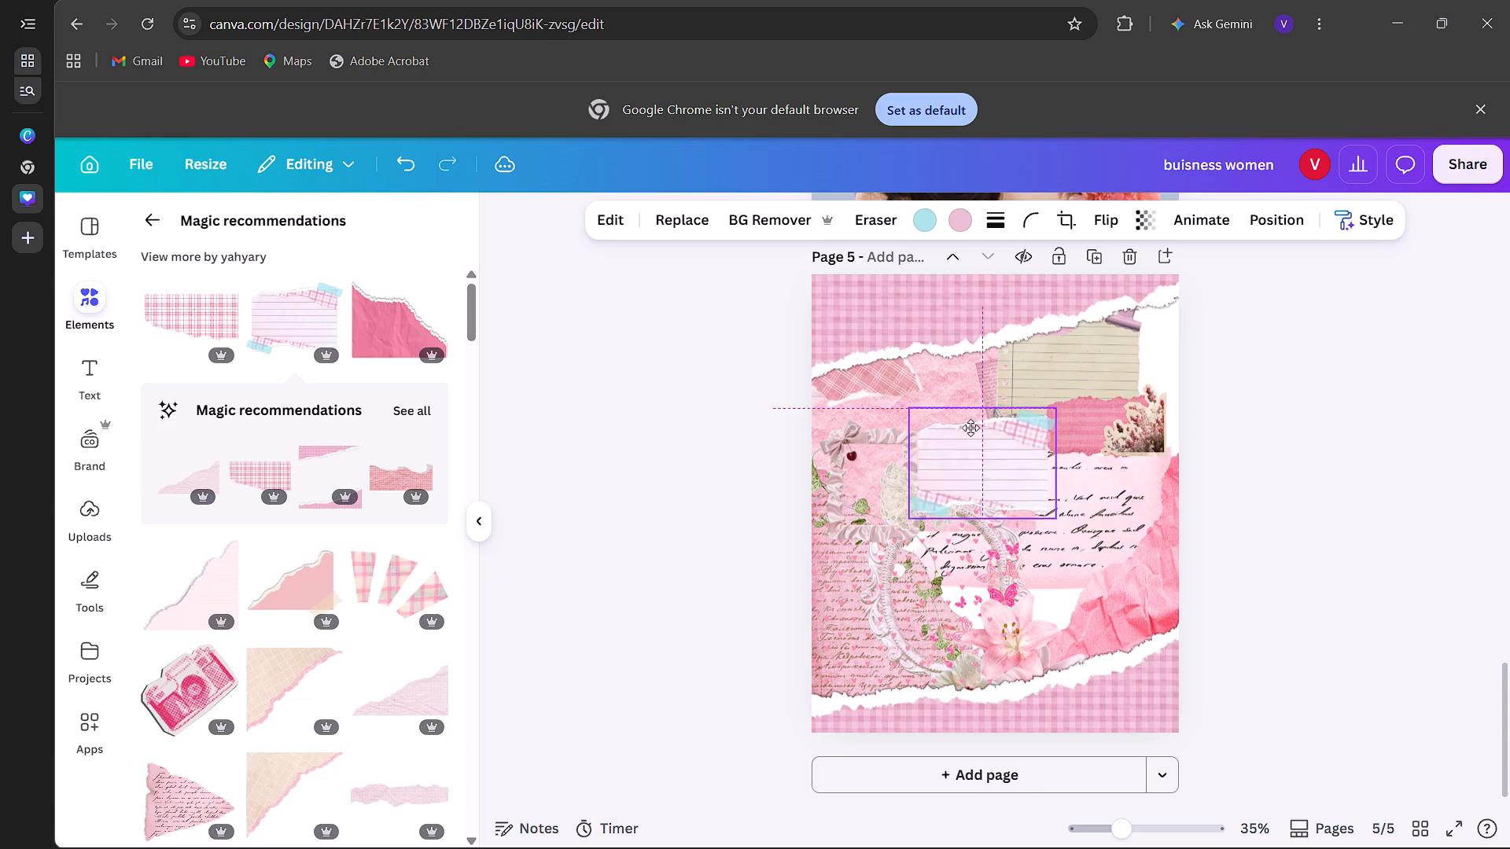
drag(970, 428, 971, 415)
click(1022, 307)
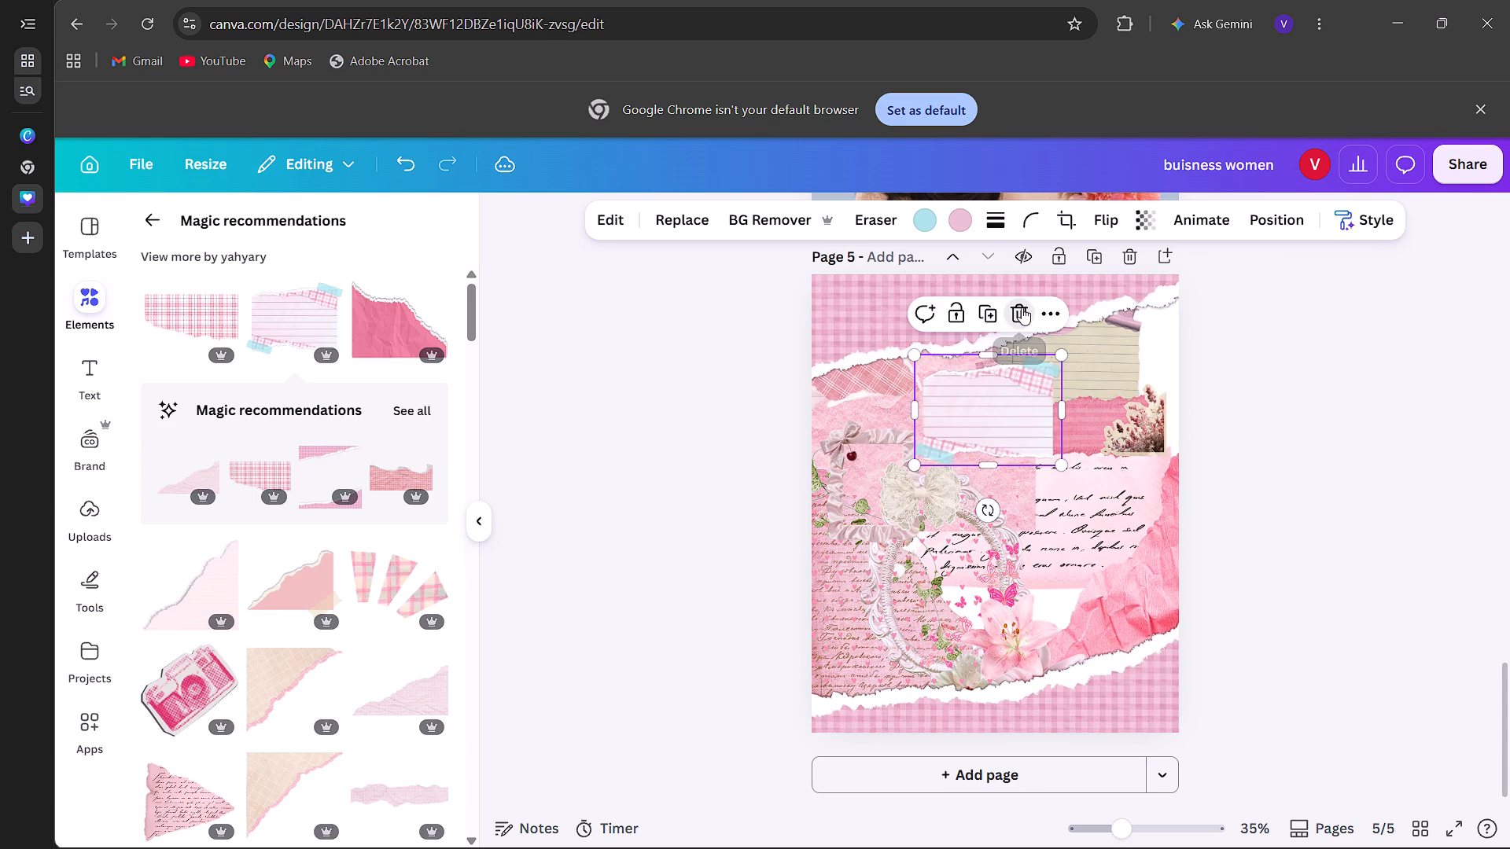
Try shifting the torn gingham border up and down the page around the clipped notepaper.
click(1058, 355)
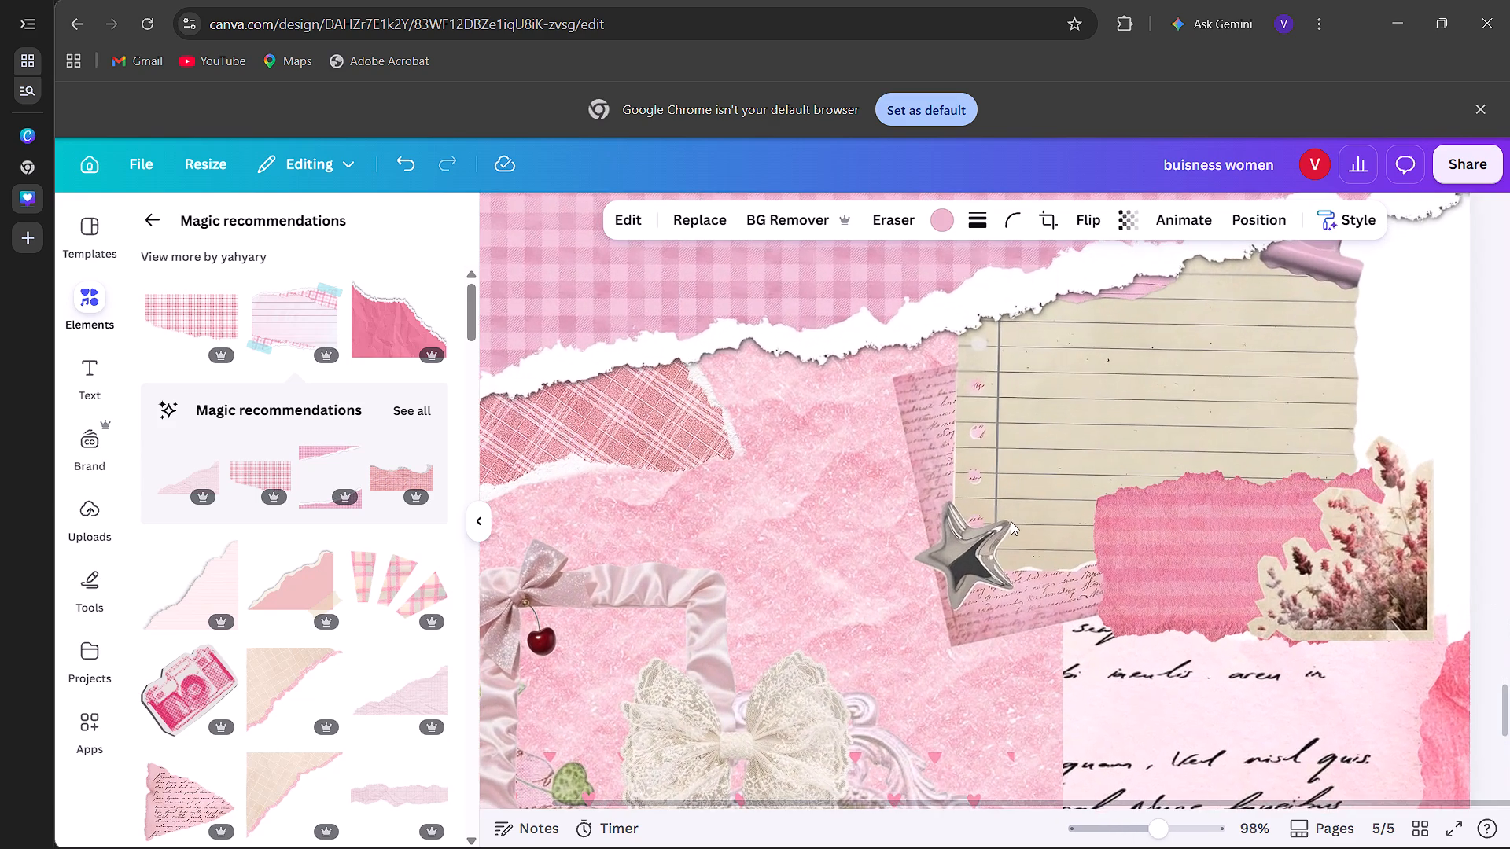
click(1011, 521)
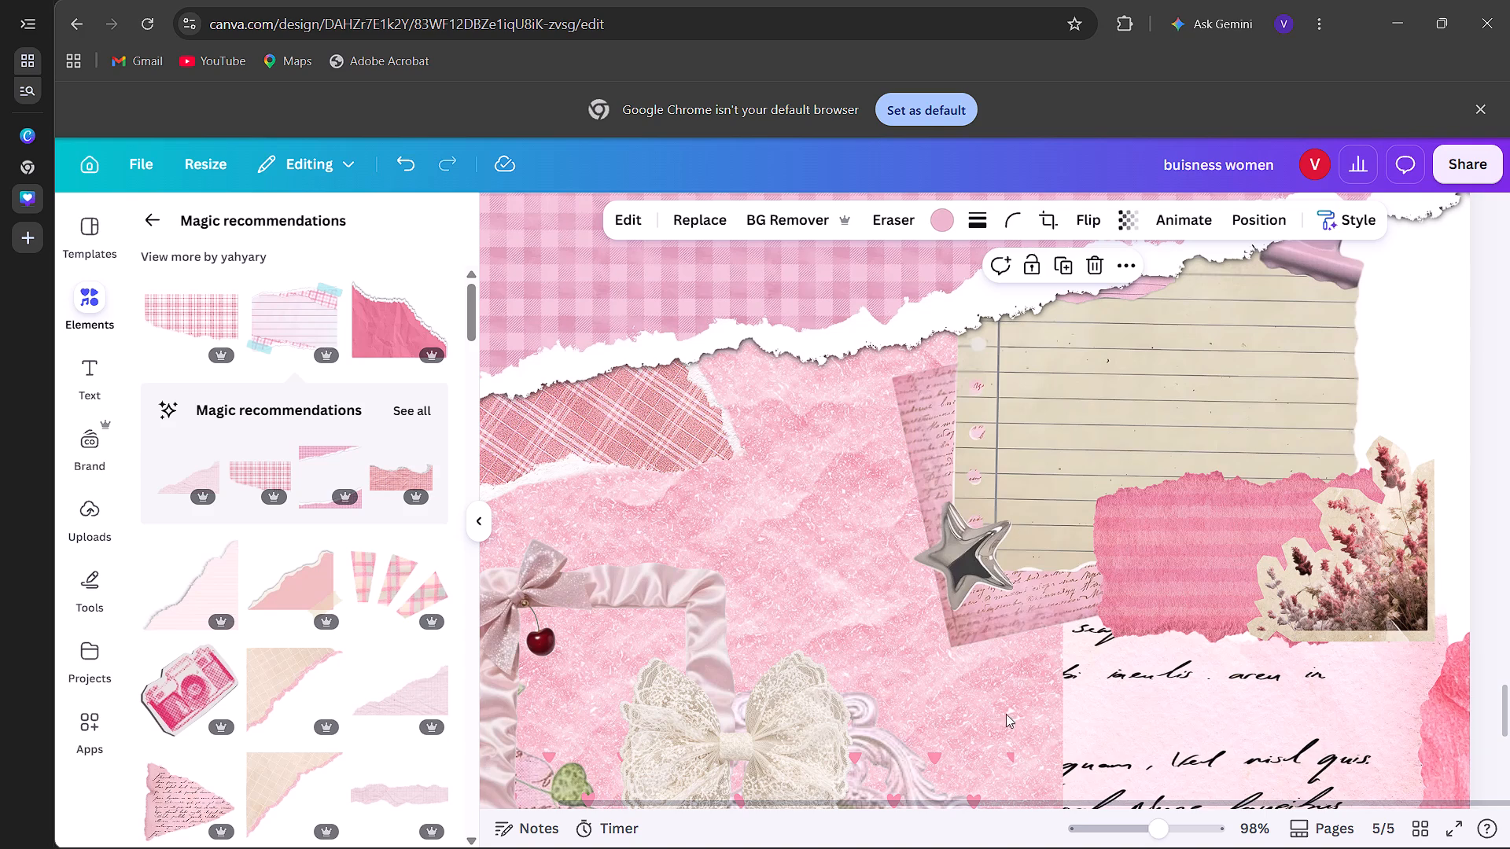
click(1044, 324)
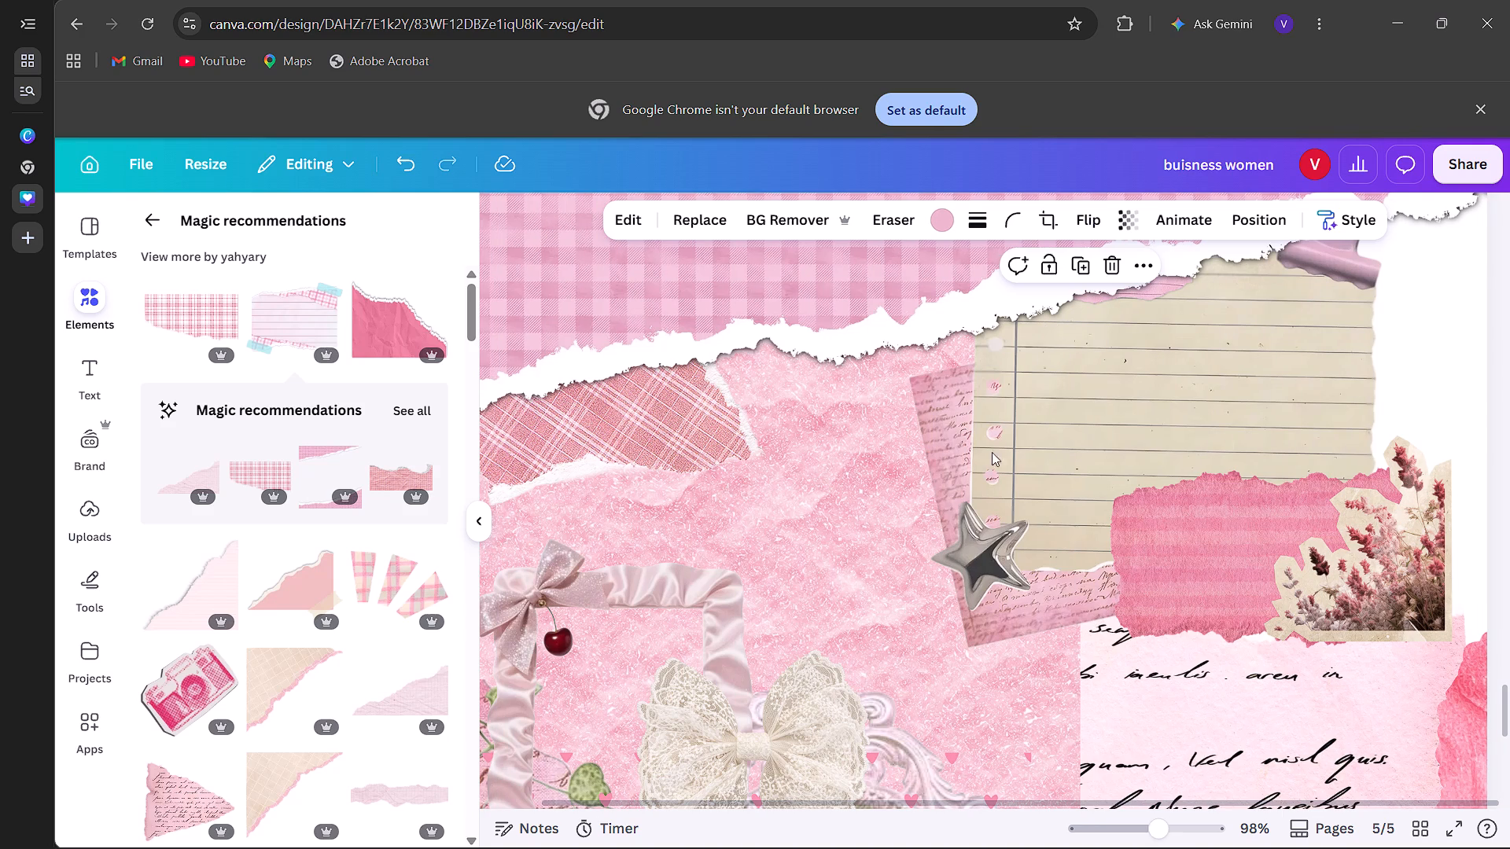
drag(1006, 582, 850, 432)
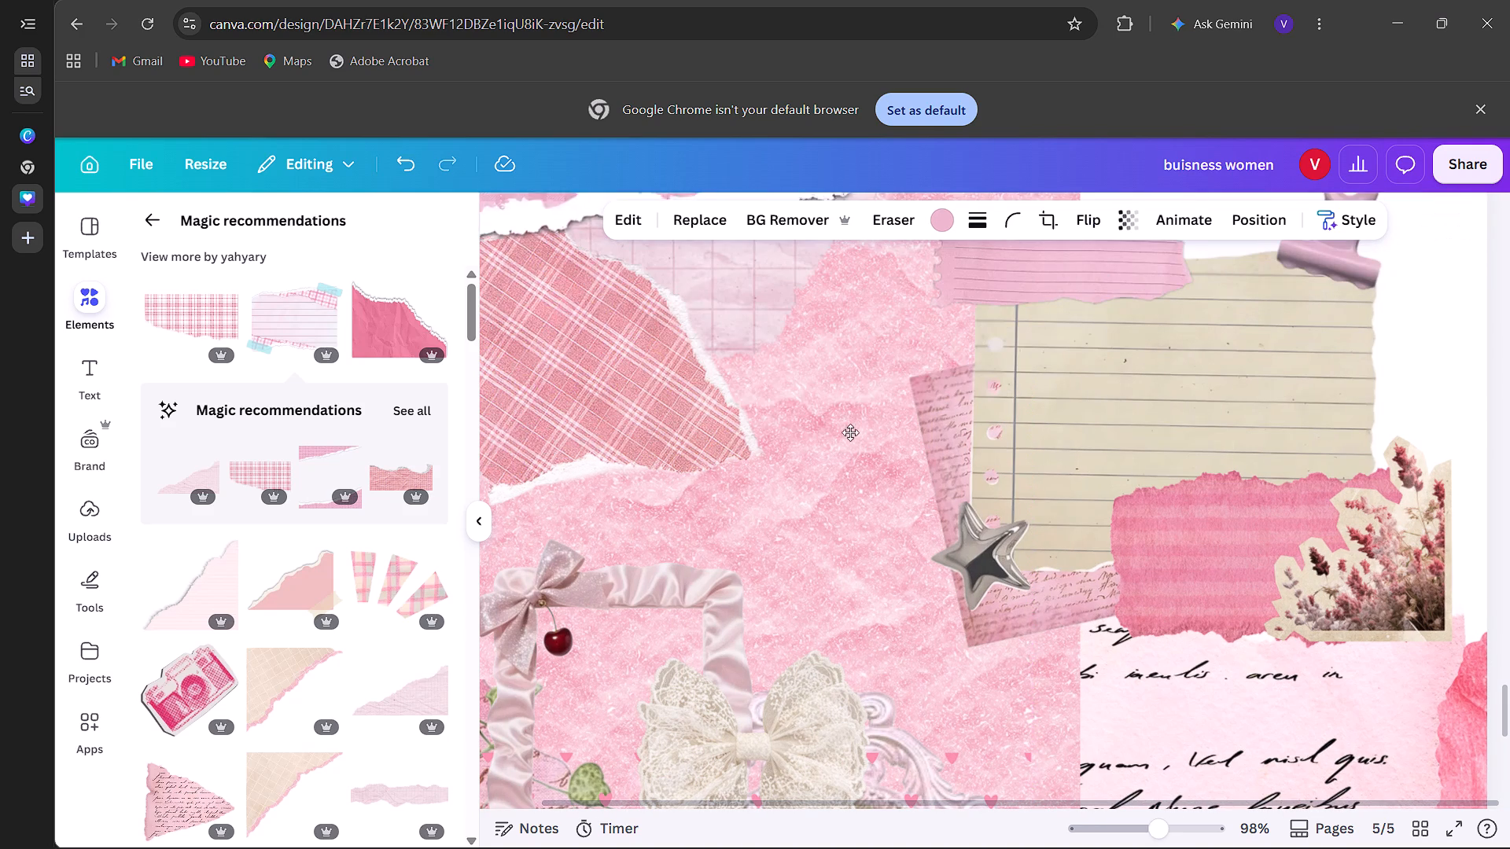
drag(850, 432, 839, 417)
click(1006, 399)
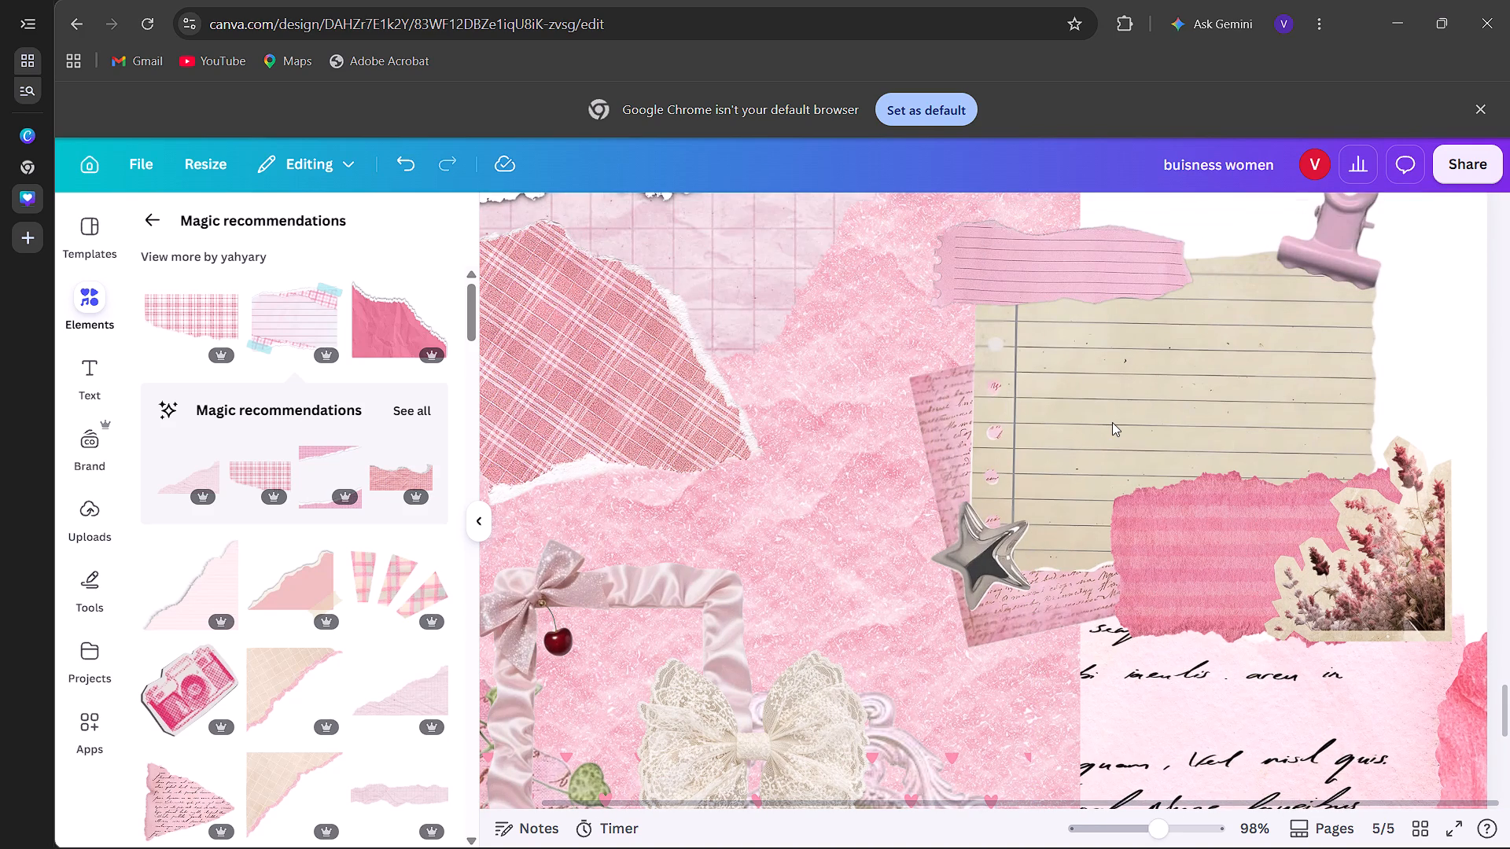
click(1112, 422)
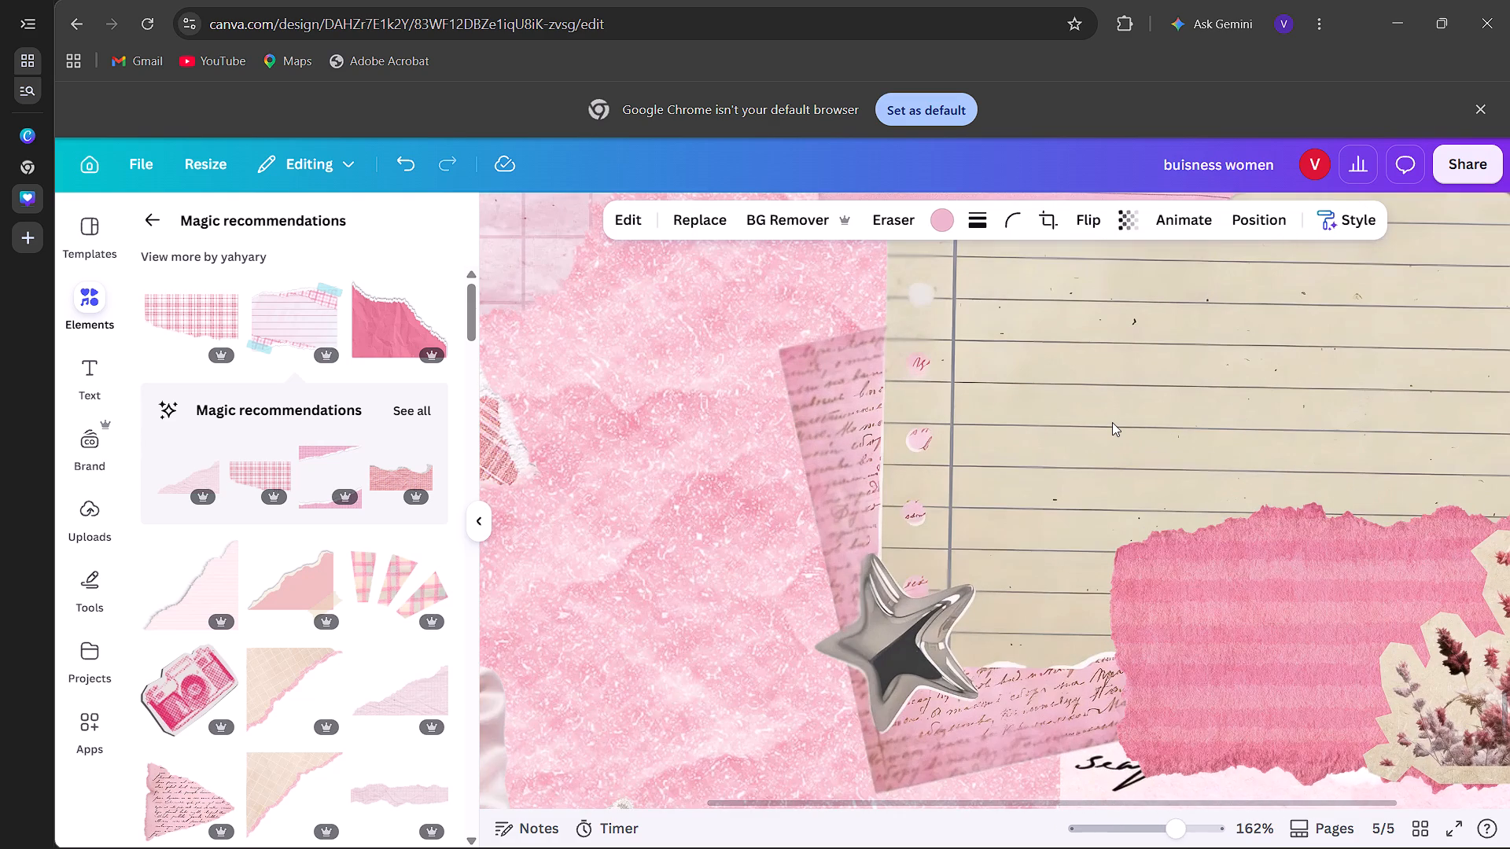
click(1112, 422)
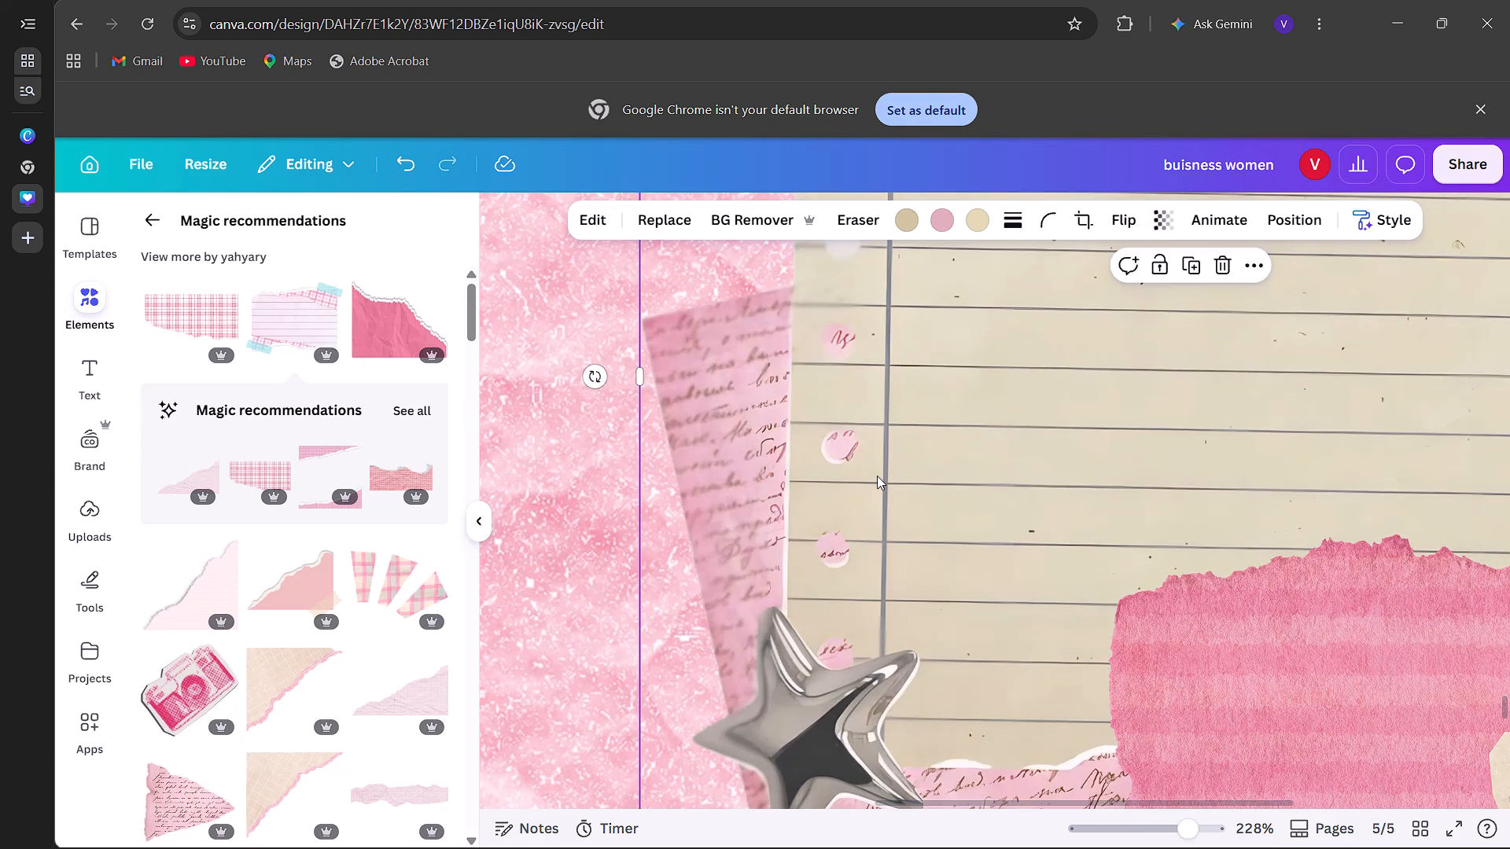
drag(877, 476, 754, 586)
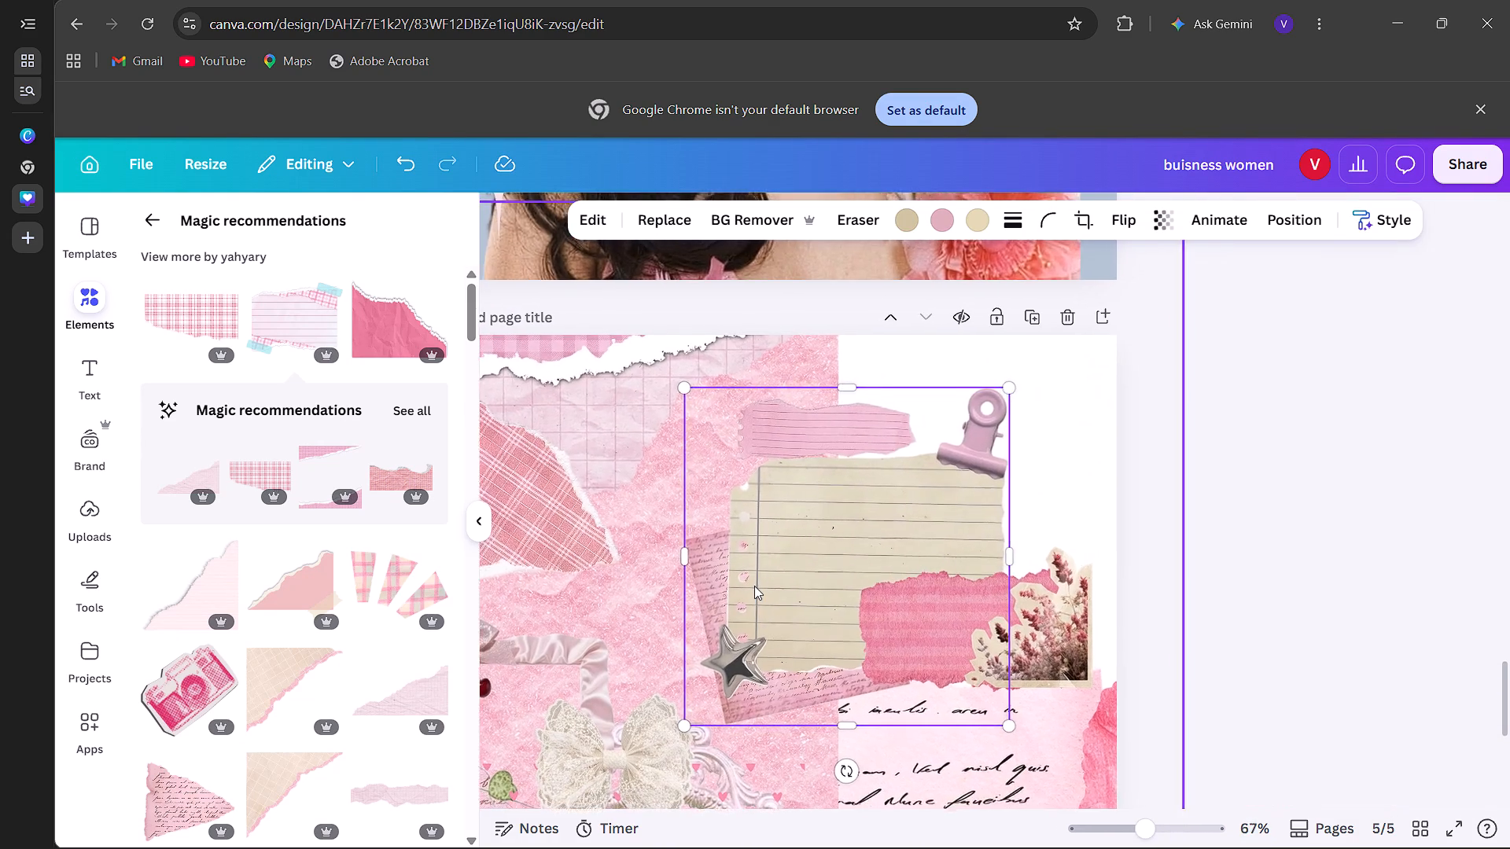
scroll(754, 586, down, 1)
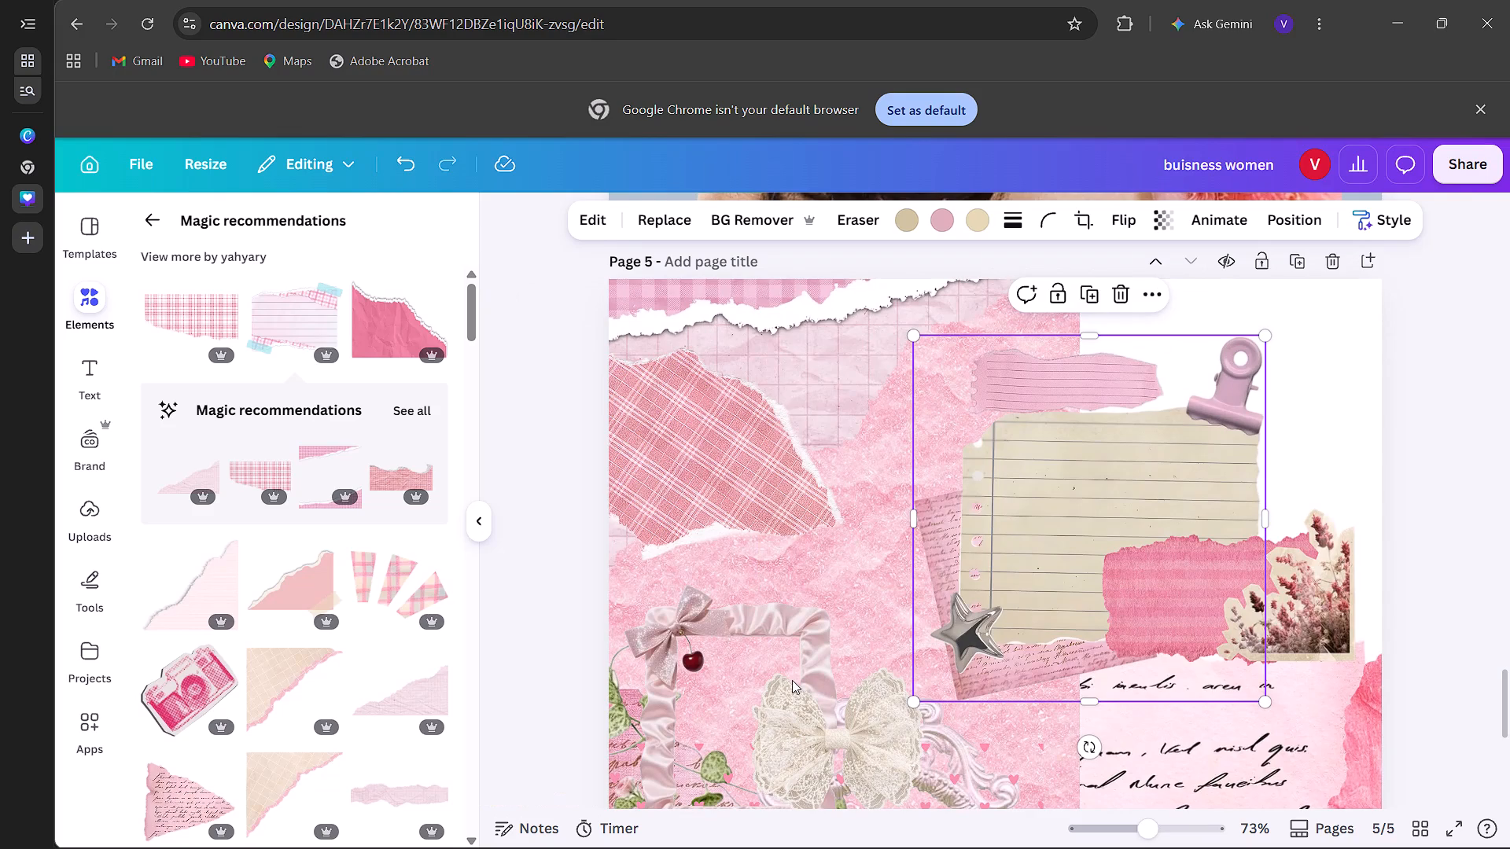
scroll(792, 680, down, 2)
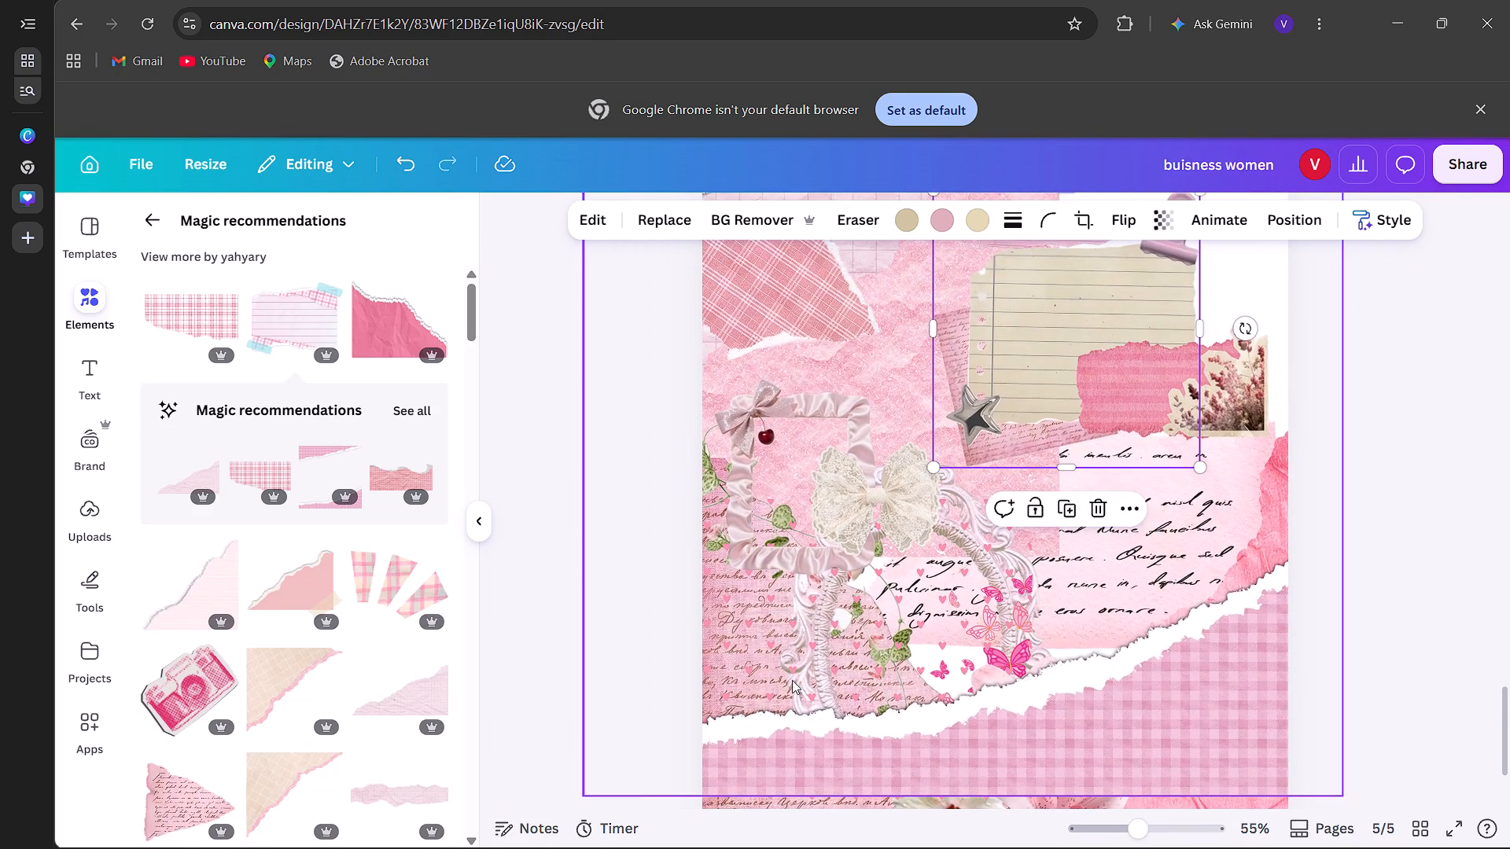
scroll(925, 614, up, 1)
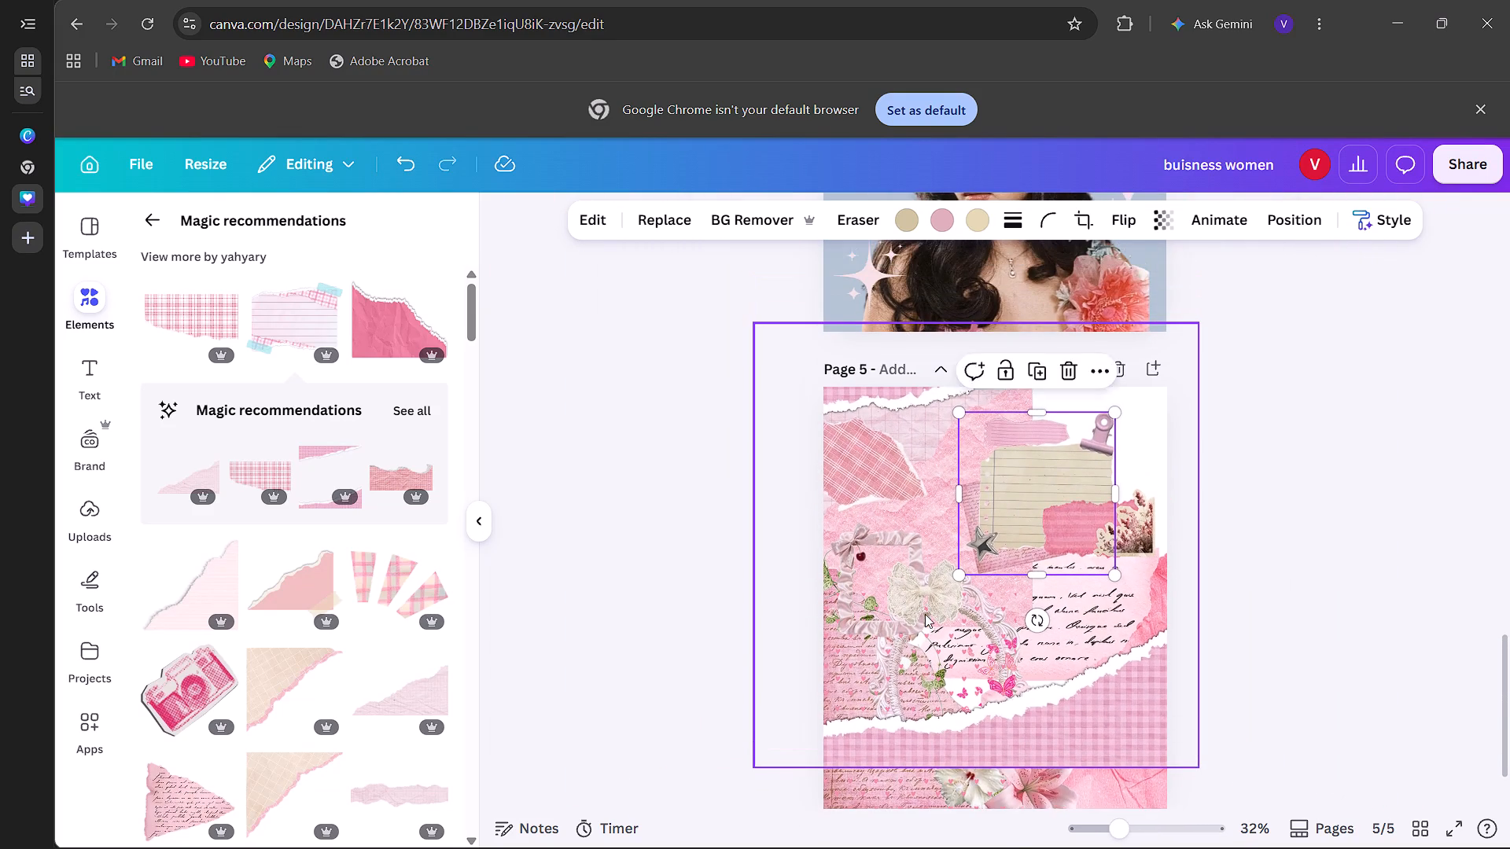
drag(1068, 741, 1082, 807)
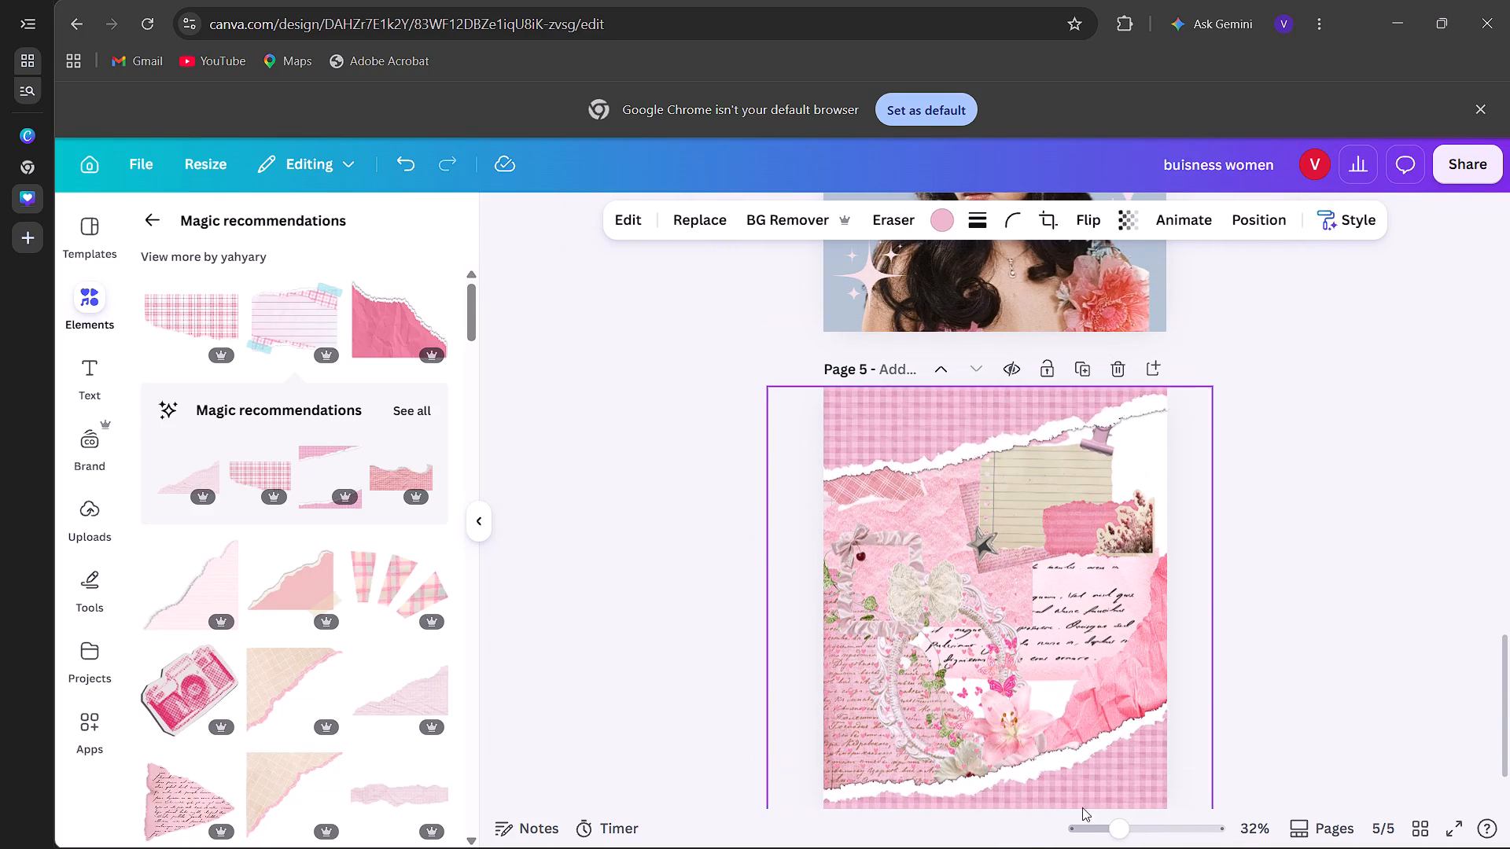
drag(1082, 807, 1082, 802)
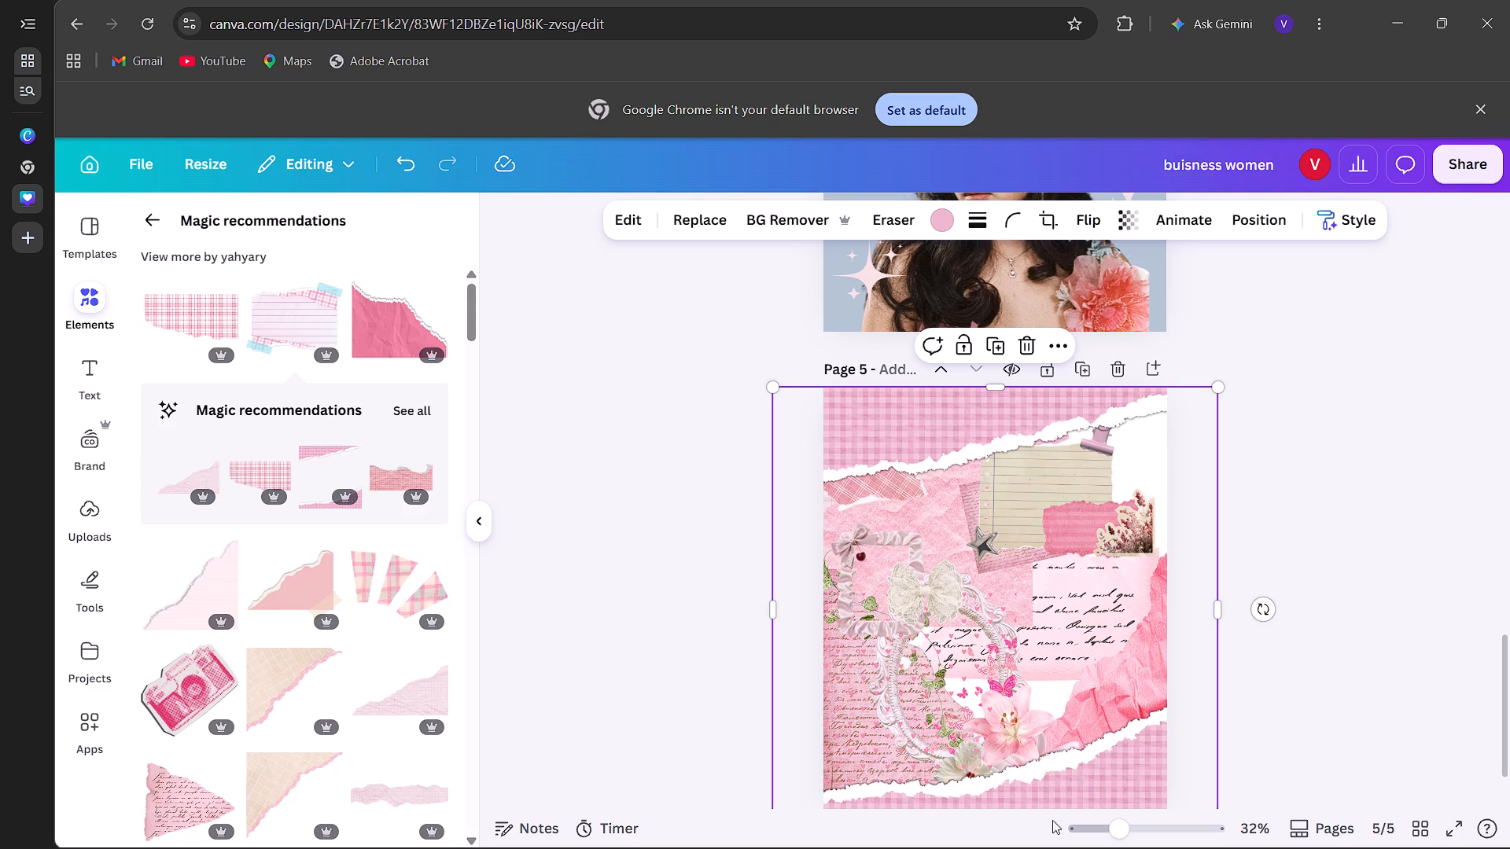
Pull the torn gingham border sideways off the collage and delete it.
drag(1057, 787, 1273, 756)
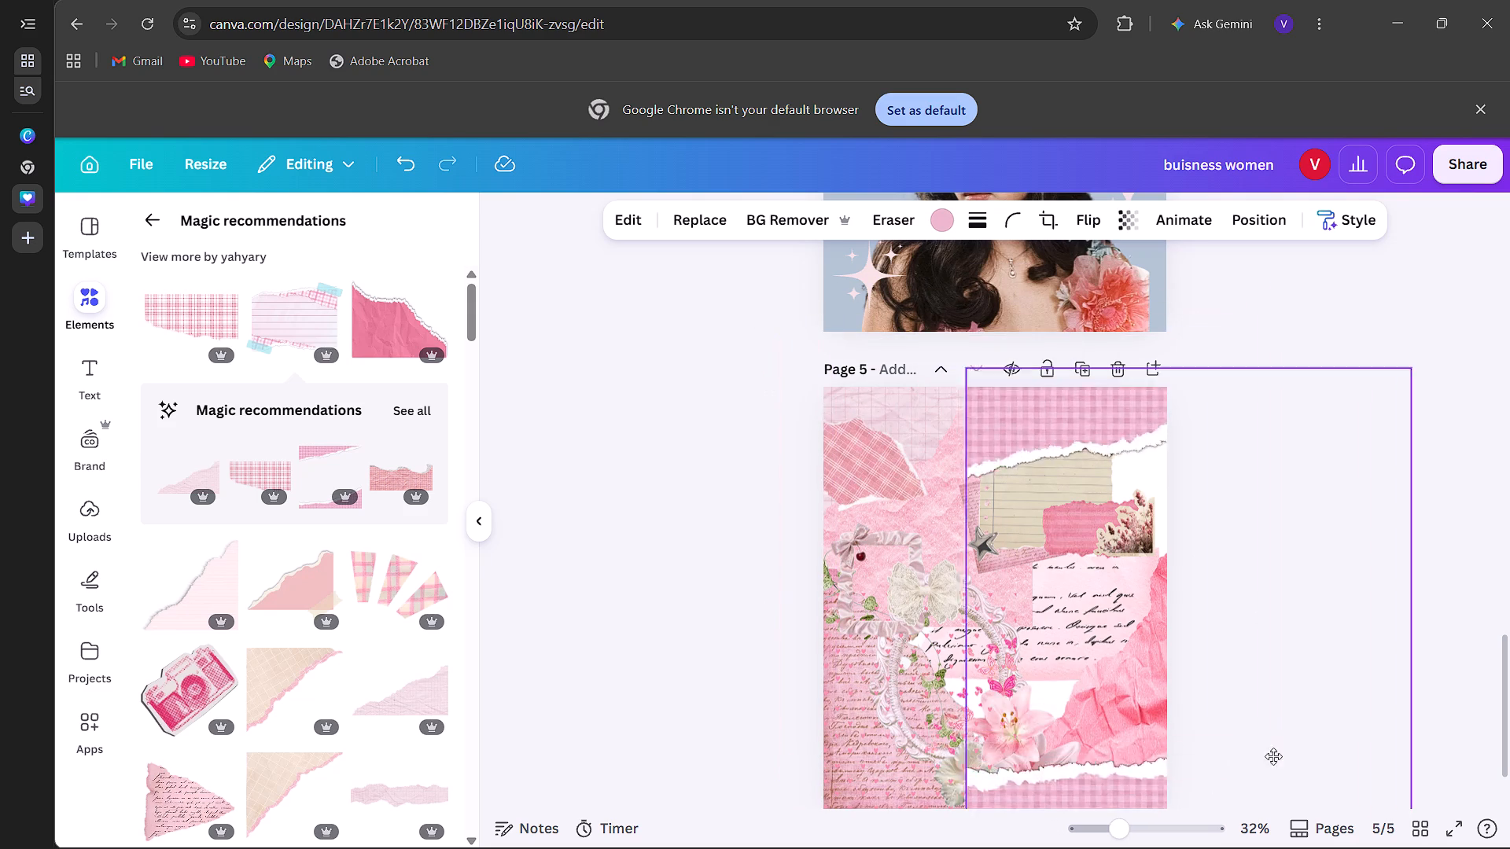
drag(1273, 756, 1350, 737)
click(1310, 307)
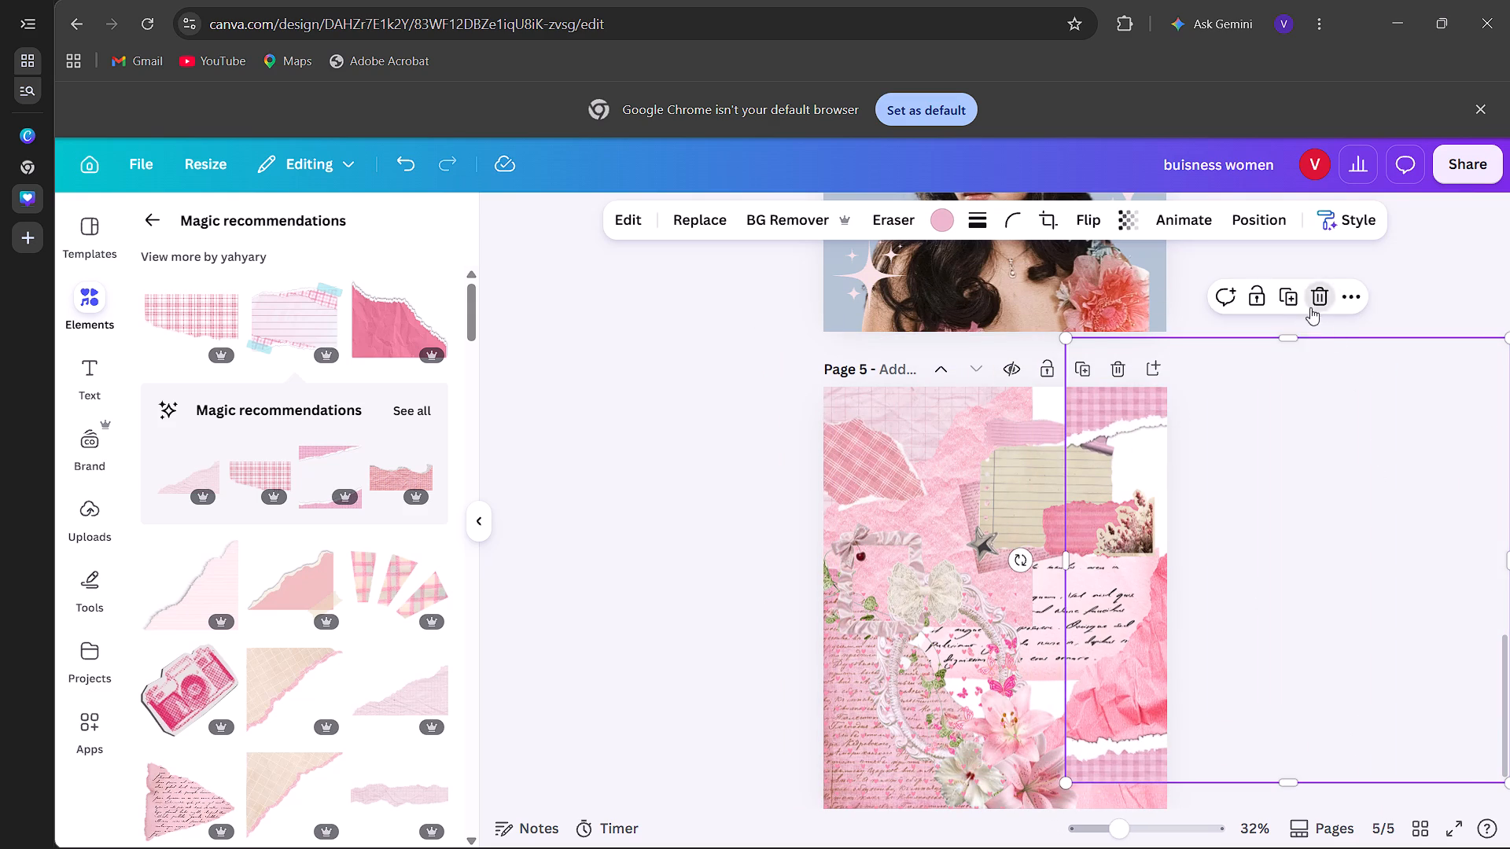
Nudge the plaid scrap, and cluster the clipped notepaper, lined pink strip, pink torn paper and dried-flower cutout together near the page's top.
drag(848, 462, 858, 462)
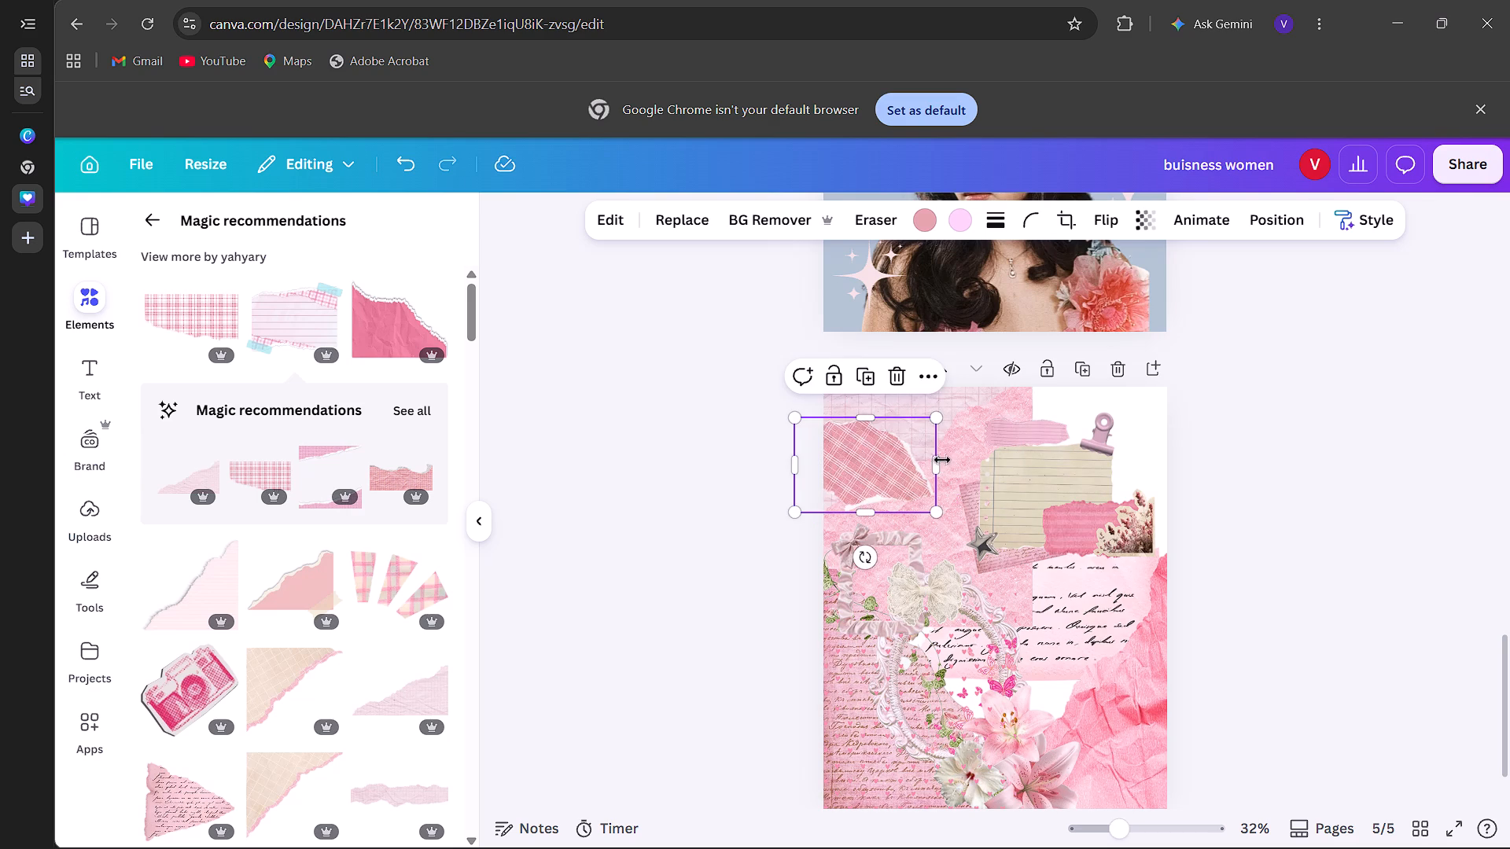
drag(997, 480, 974, 459)
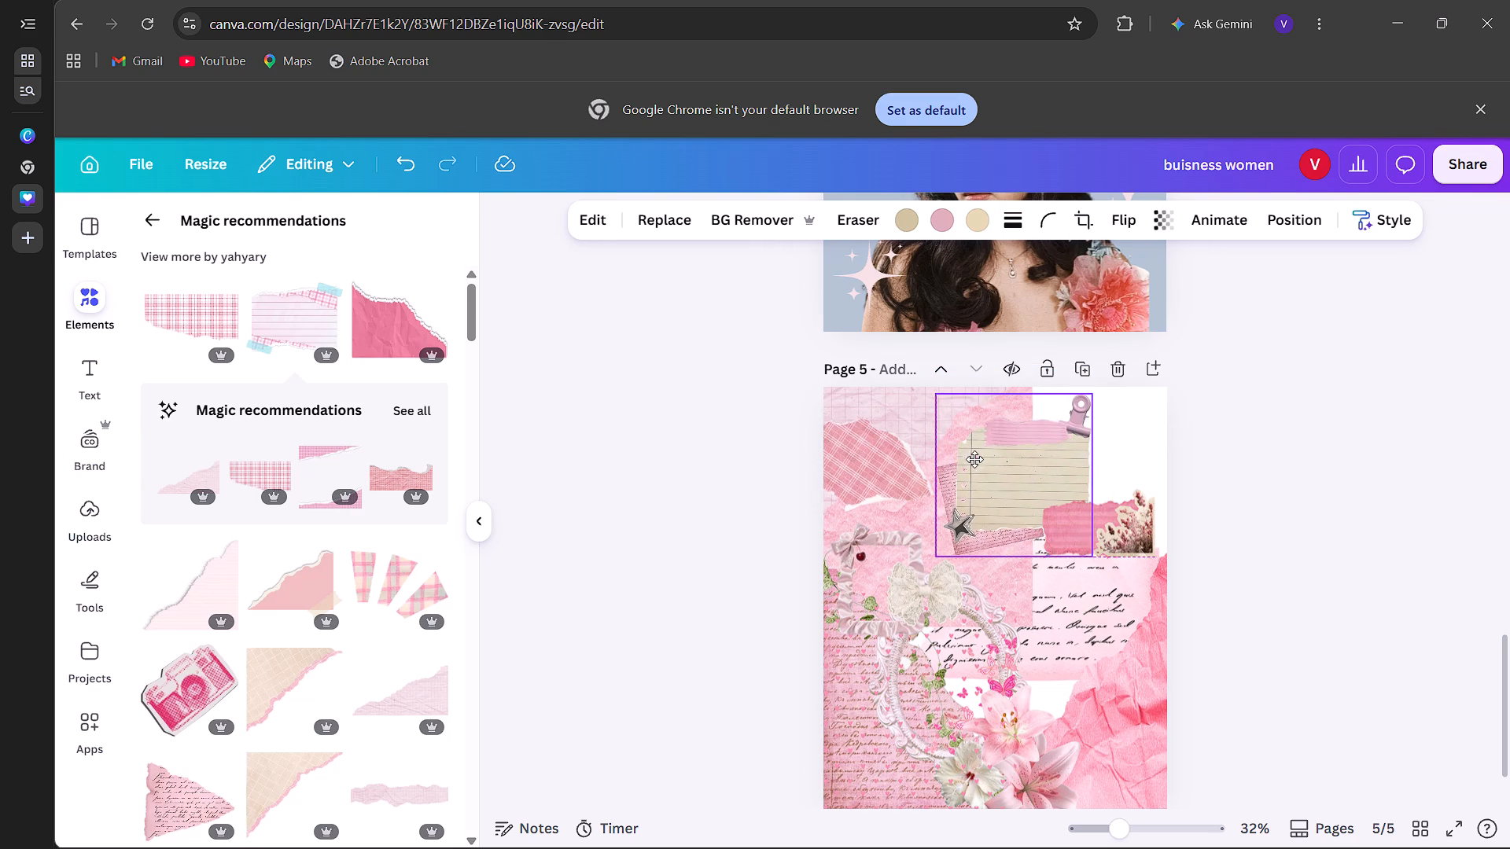
drag(974, 459, 978, 458)
drag(1020, 439, 1032, 504)
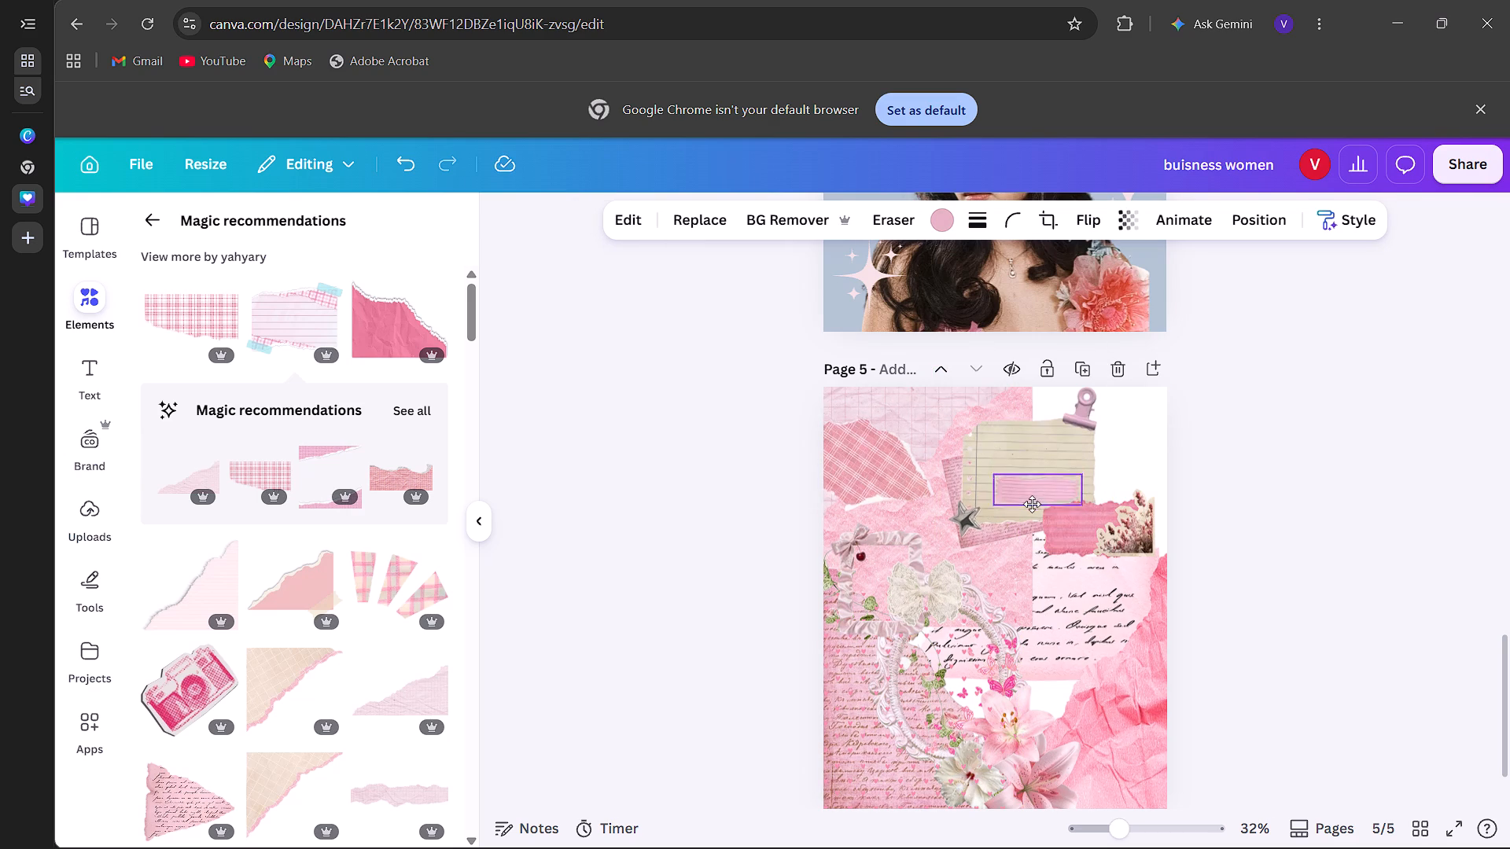
drag(1032, 504, 1033, 506)
drag(1079, 539, 1049, 522)
click(1062, 499)
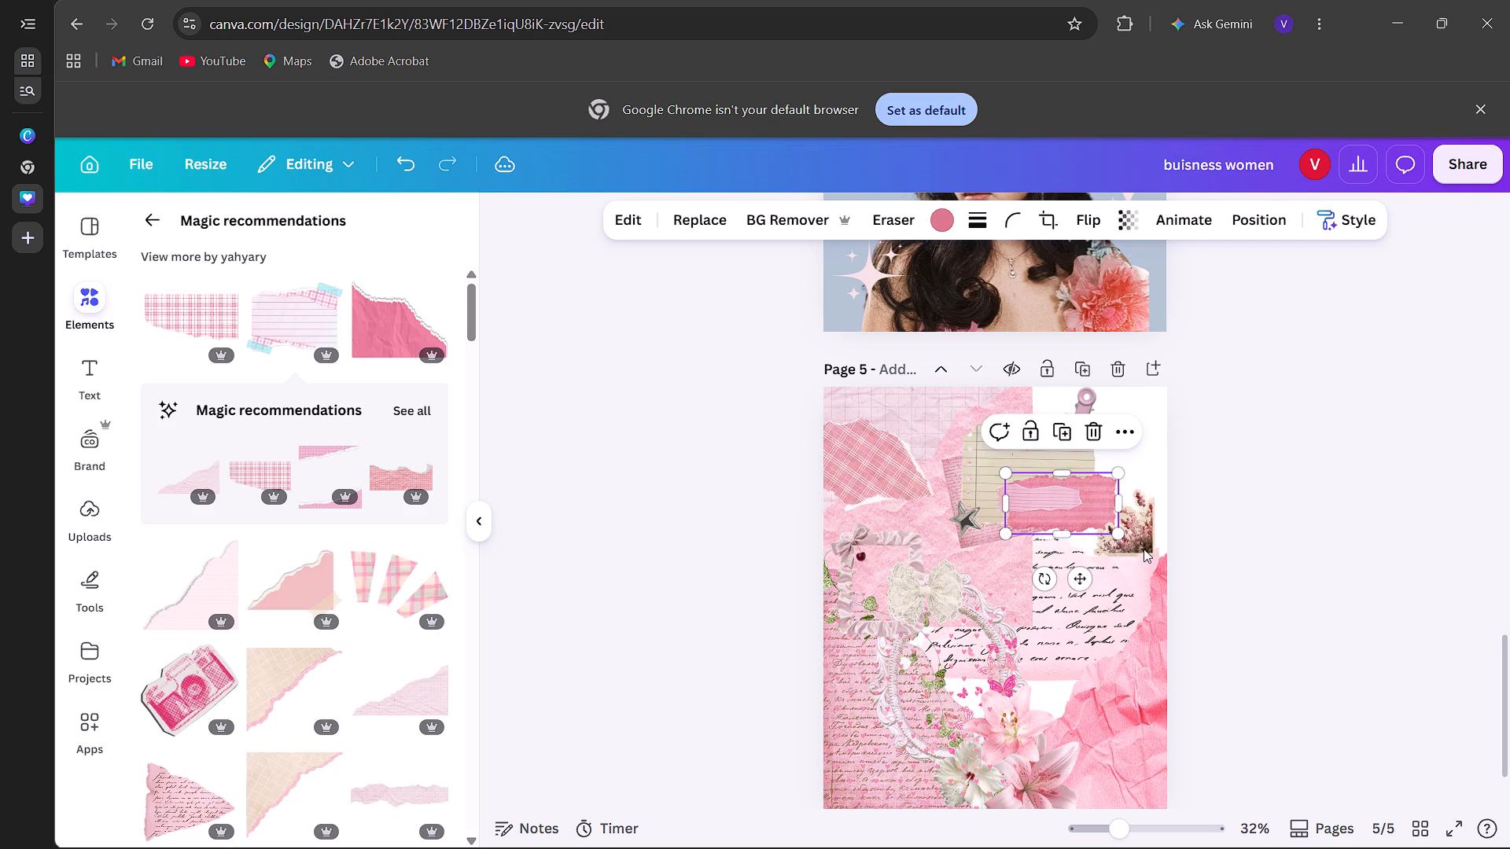
drag(1149, 550, 1113, 528)
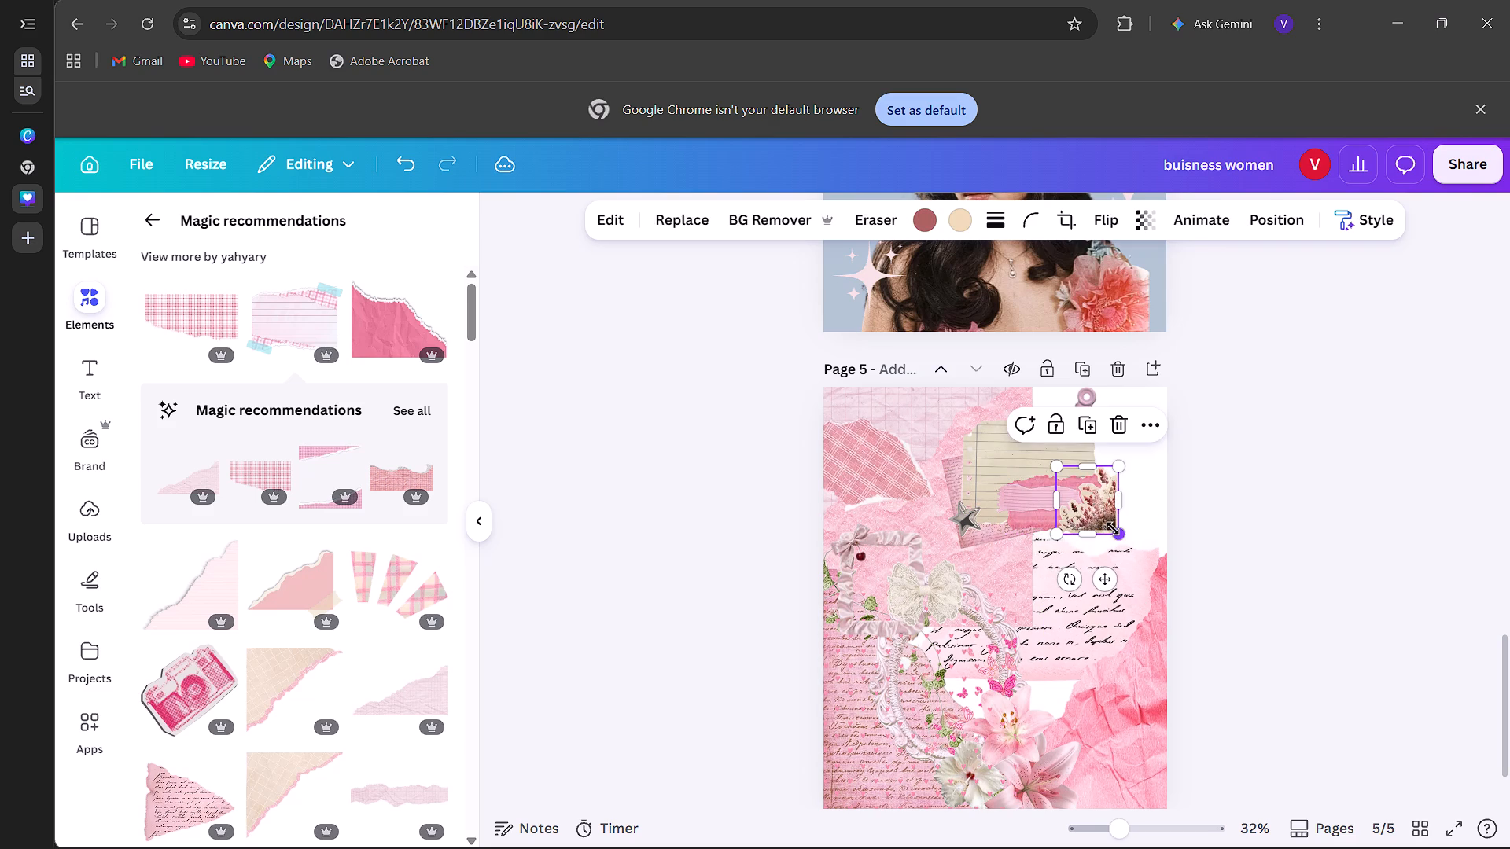
Add the pink bow frame with the wax seal, shrink it, and place it between the plaid scrap and the notepaper.
scroll(218, 640, down, 3)
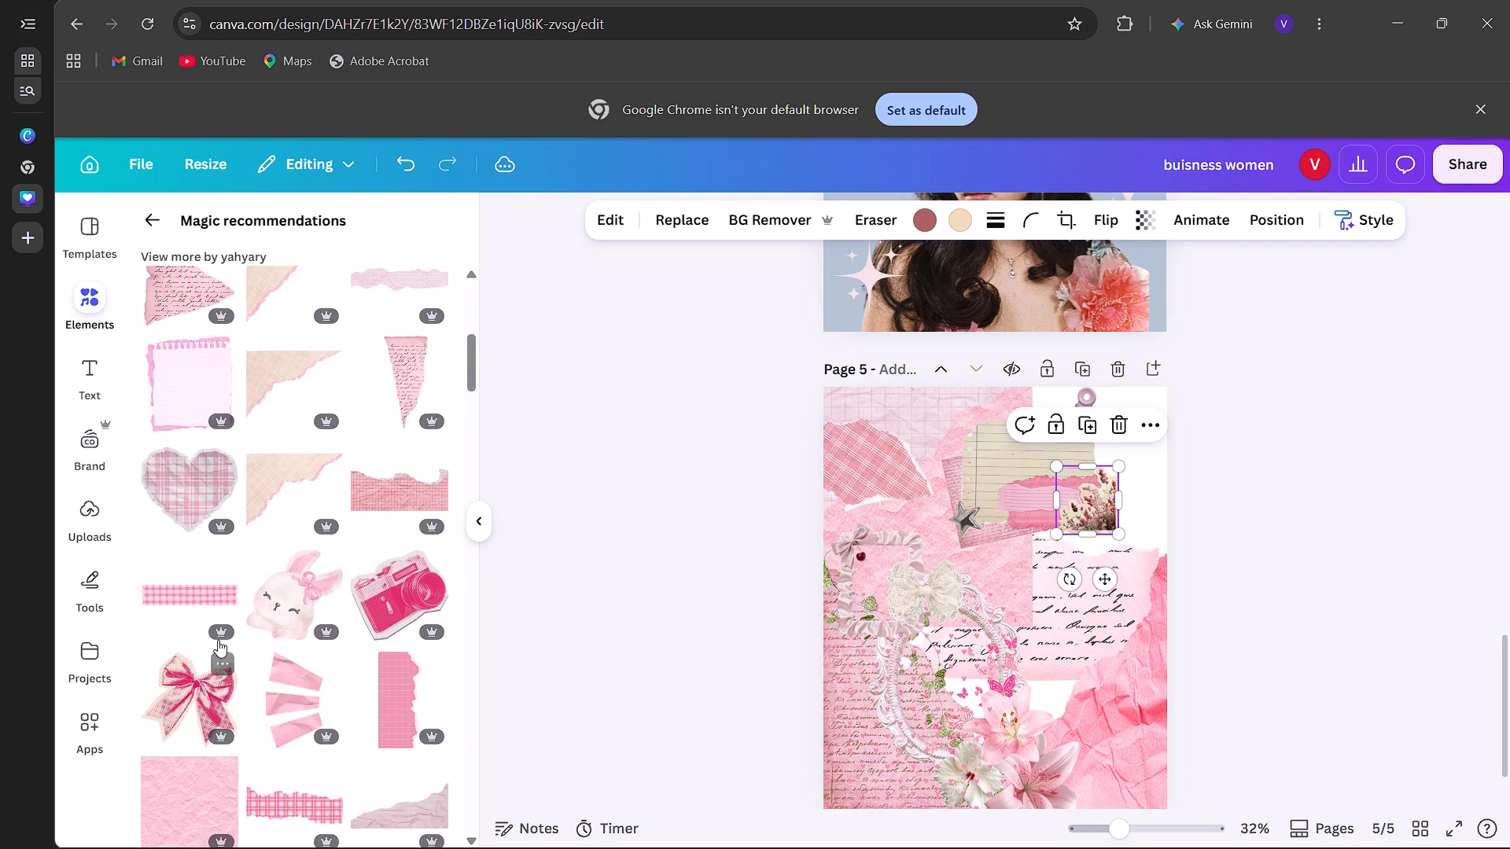
scroll(218, 640, down, 3)
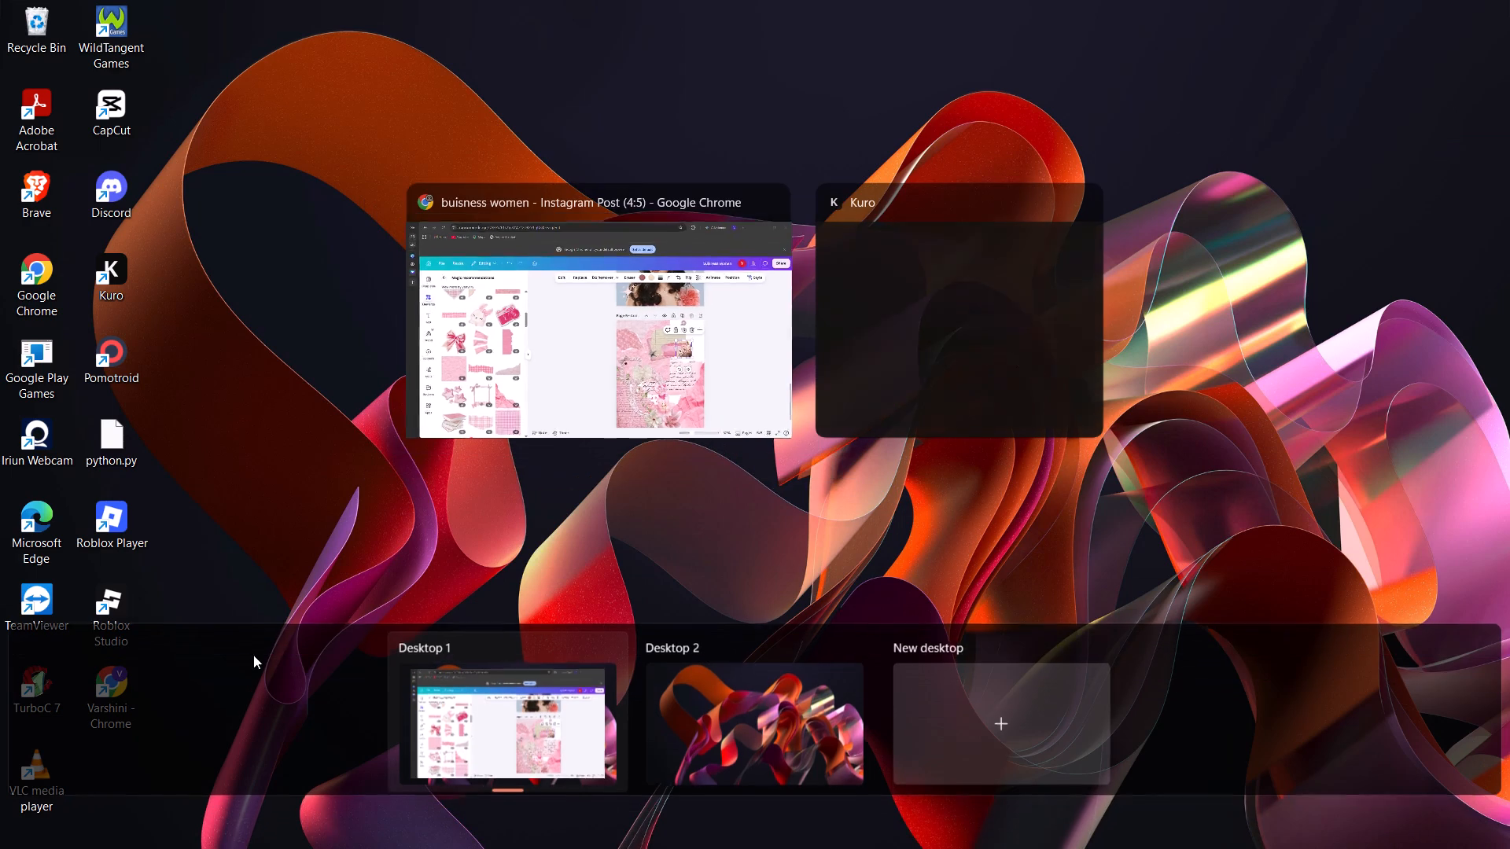
click(513, 320)
click(326, 667)
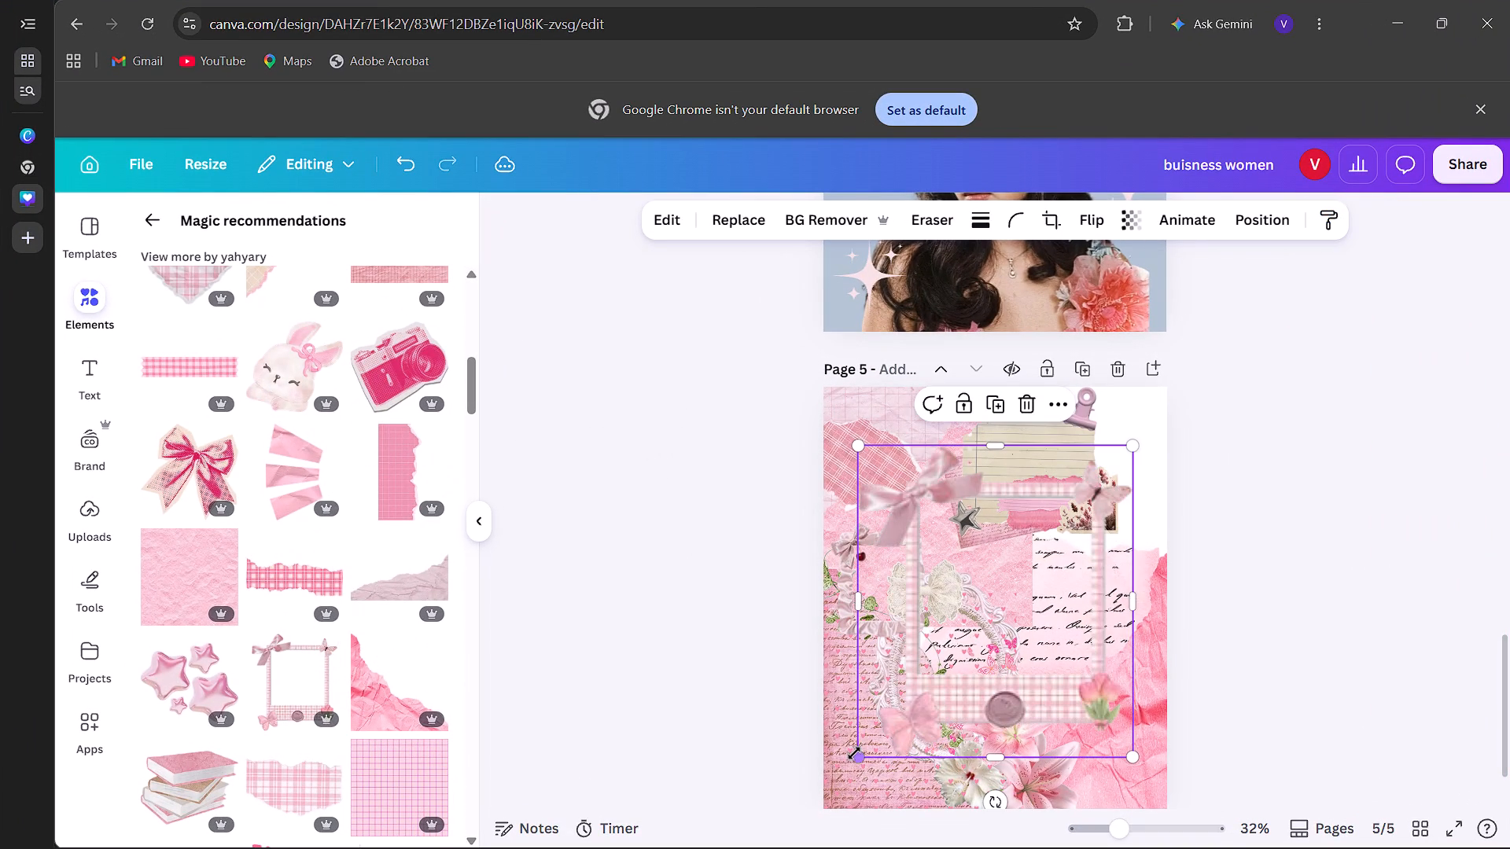
drag(854, 754, 978, 573)
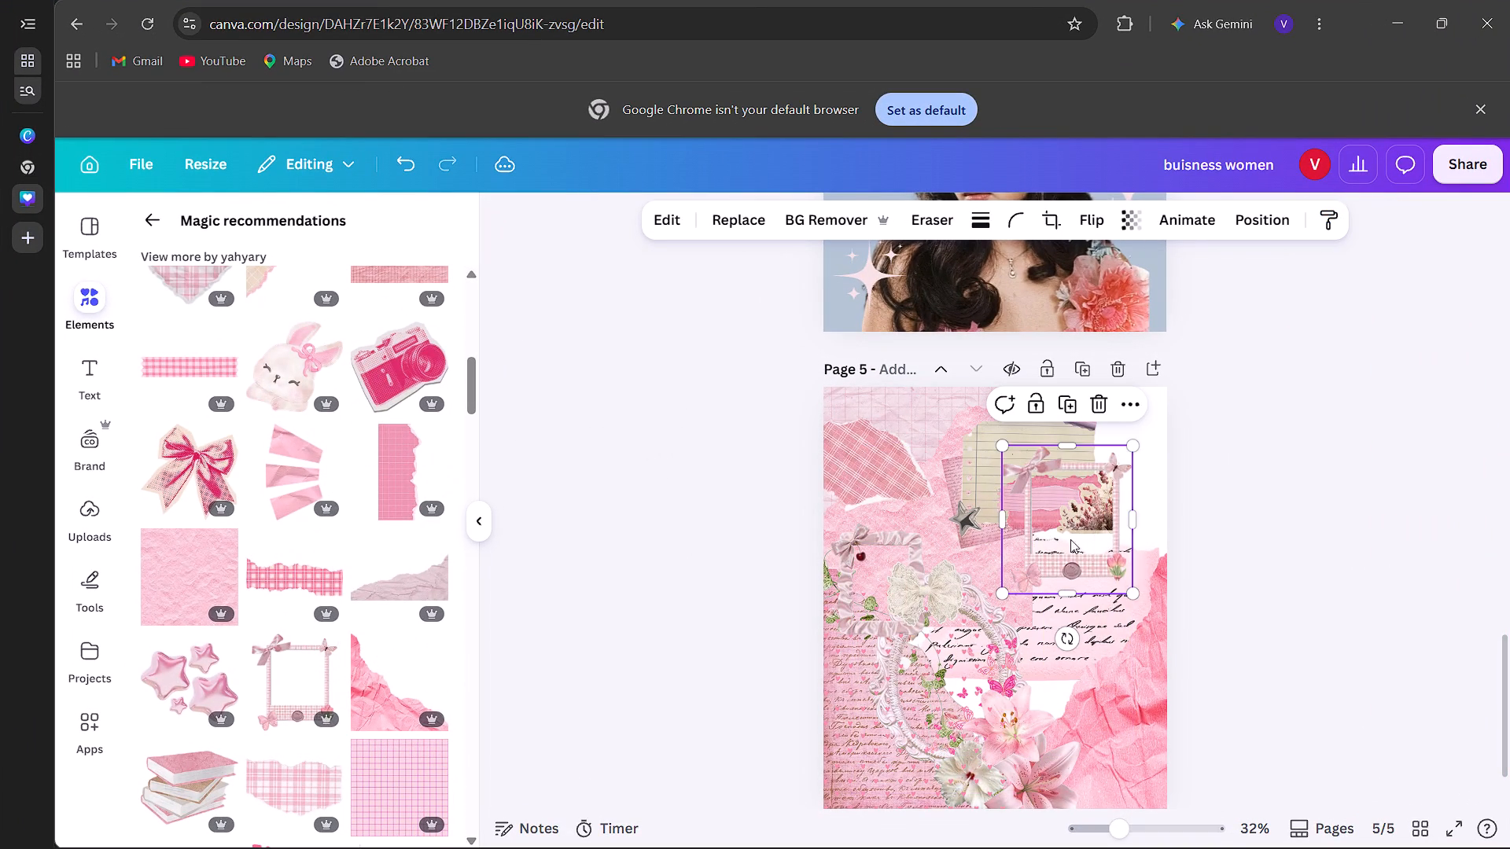
drag(1072, 567, 970, 517)
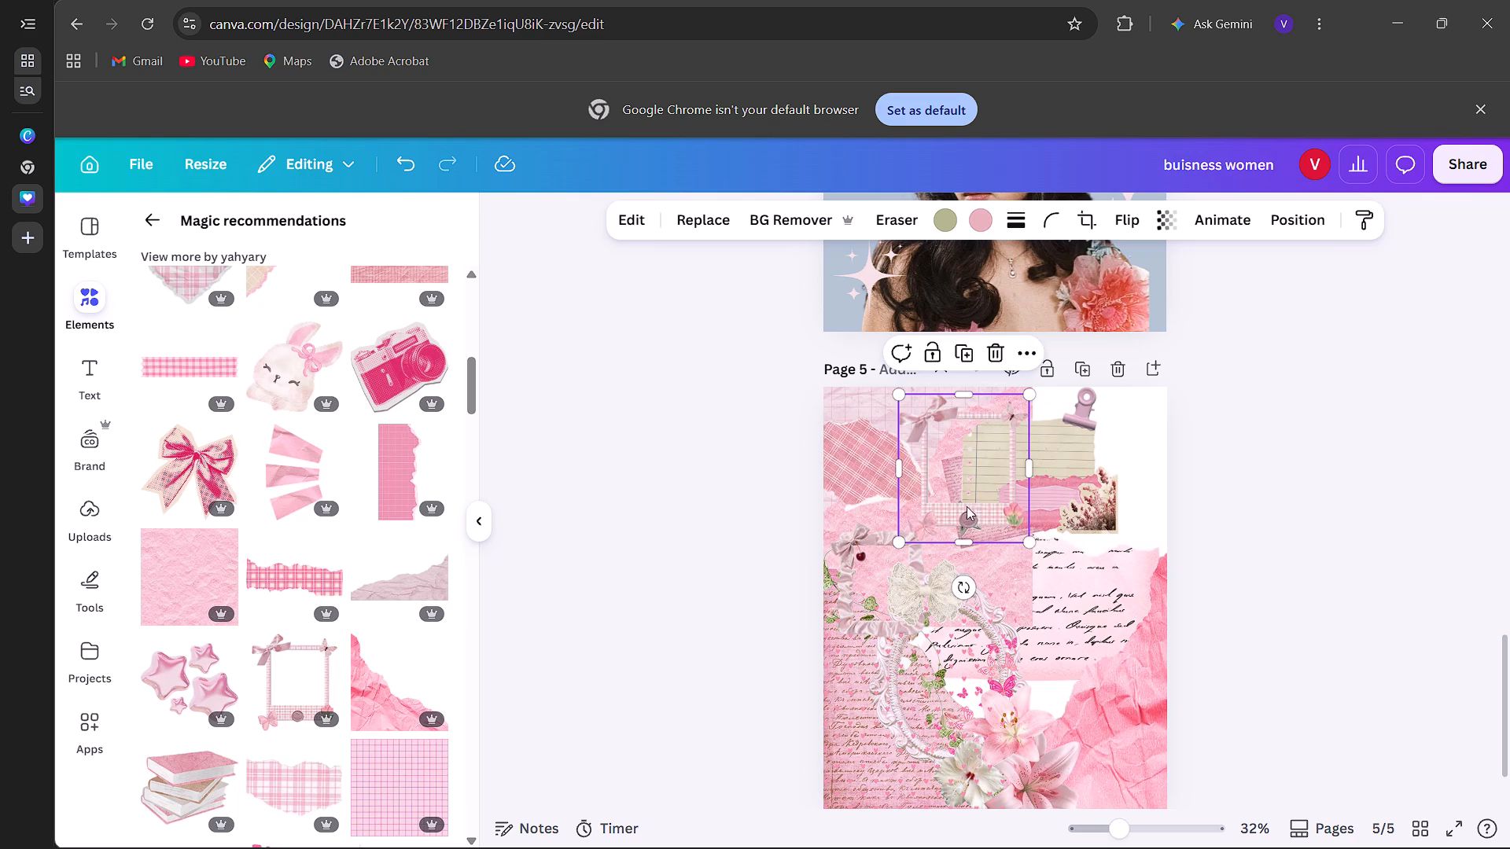